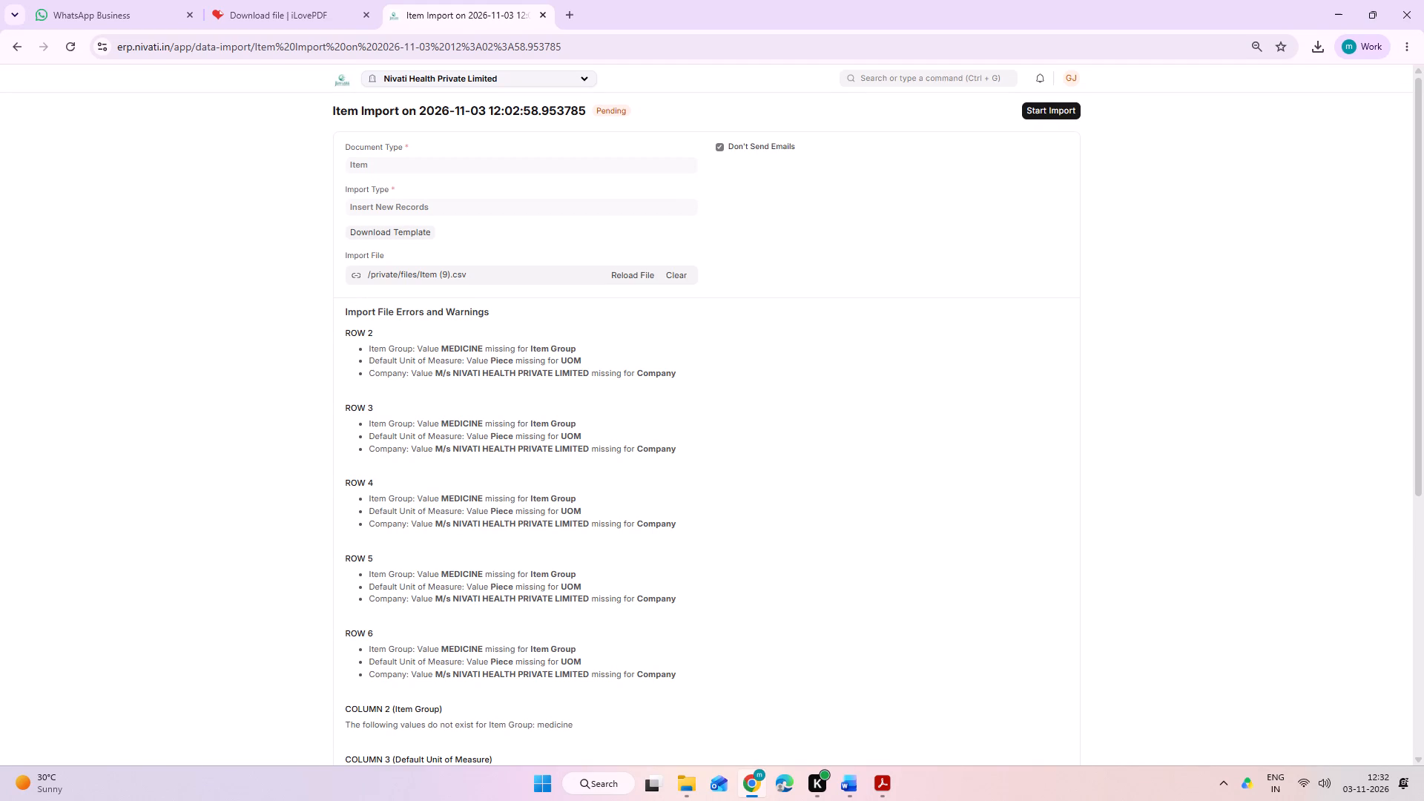
# Open the Generic Drugs and Medicine record in the Tender Category master and copy its name.
pyautogui.click(335, 87)
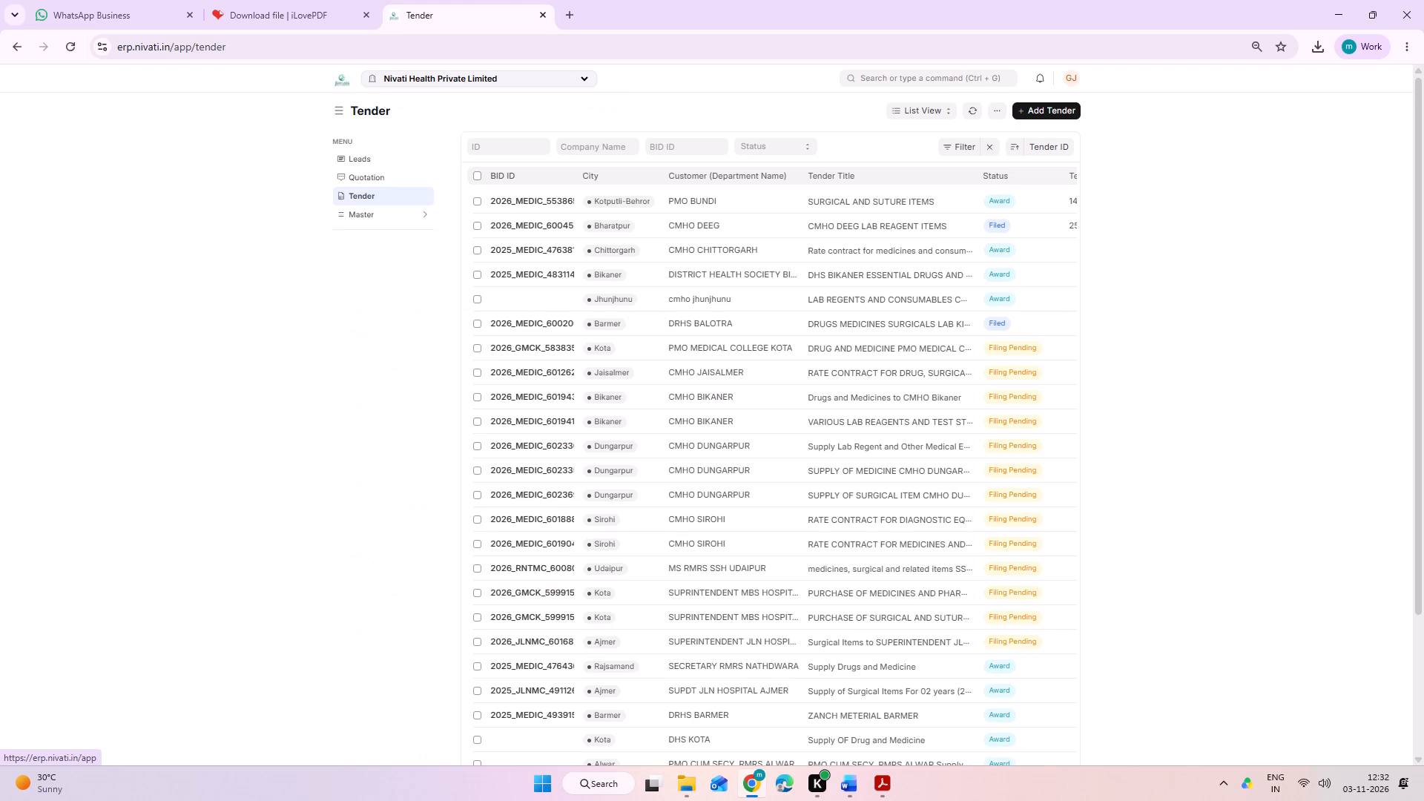
pyautogui.click(553, 79)
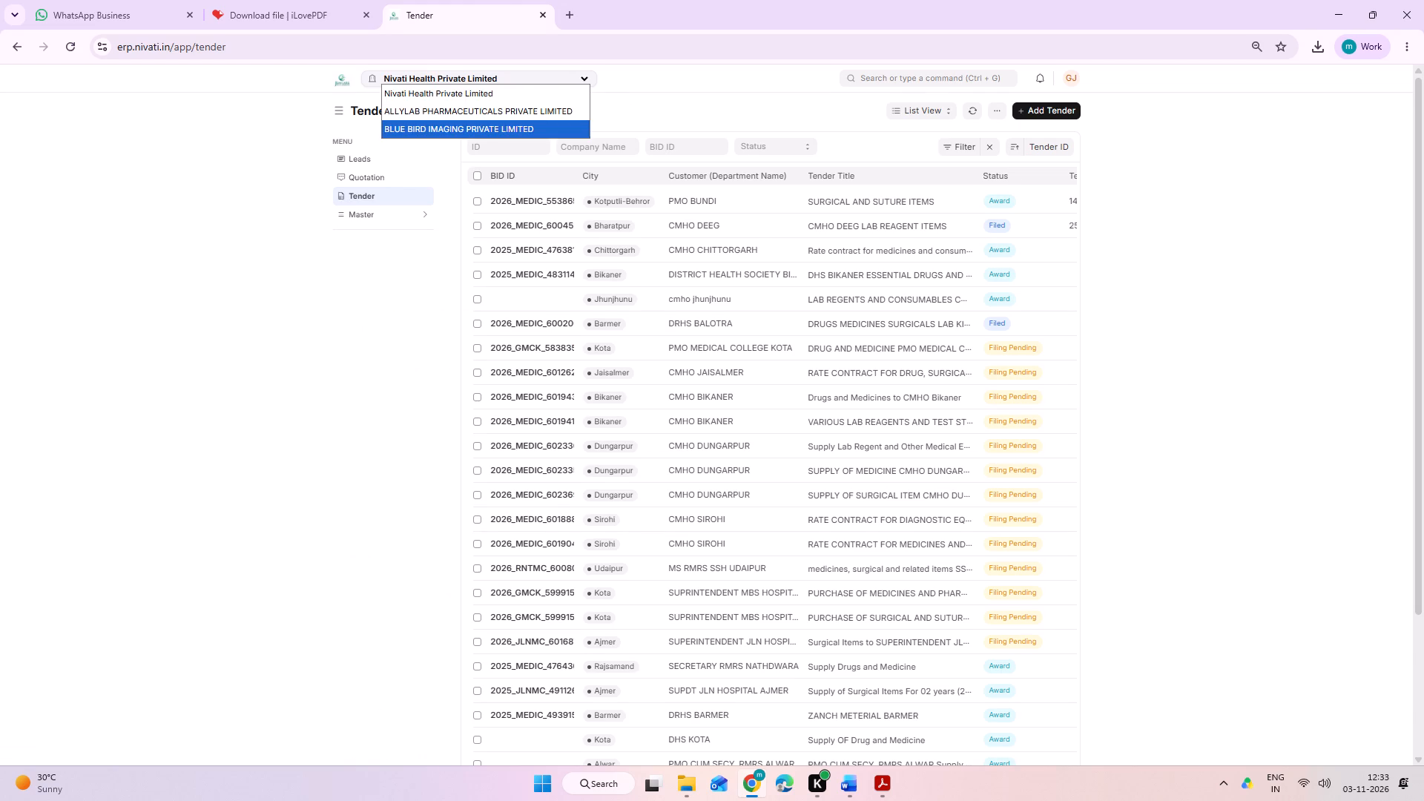
pyautogui.click(415, 208)
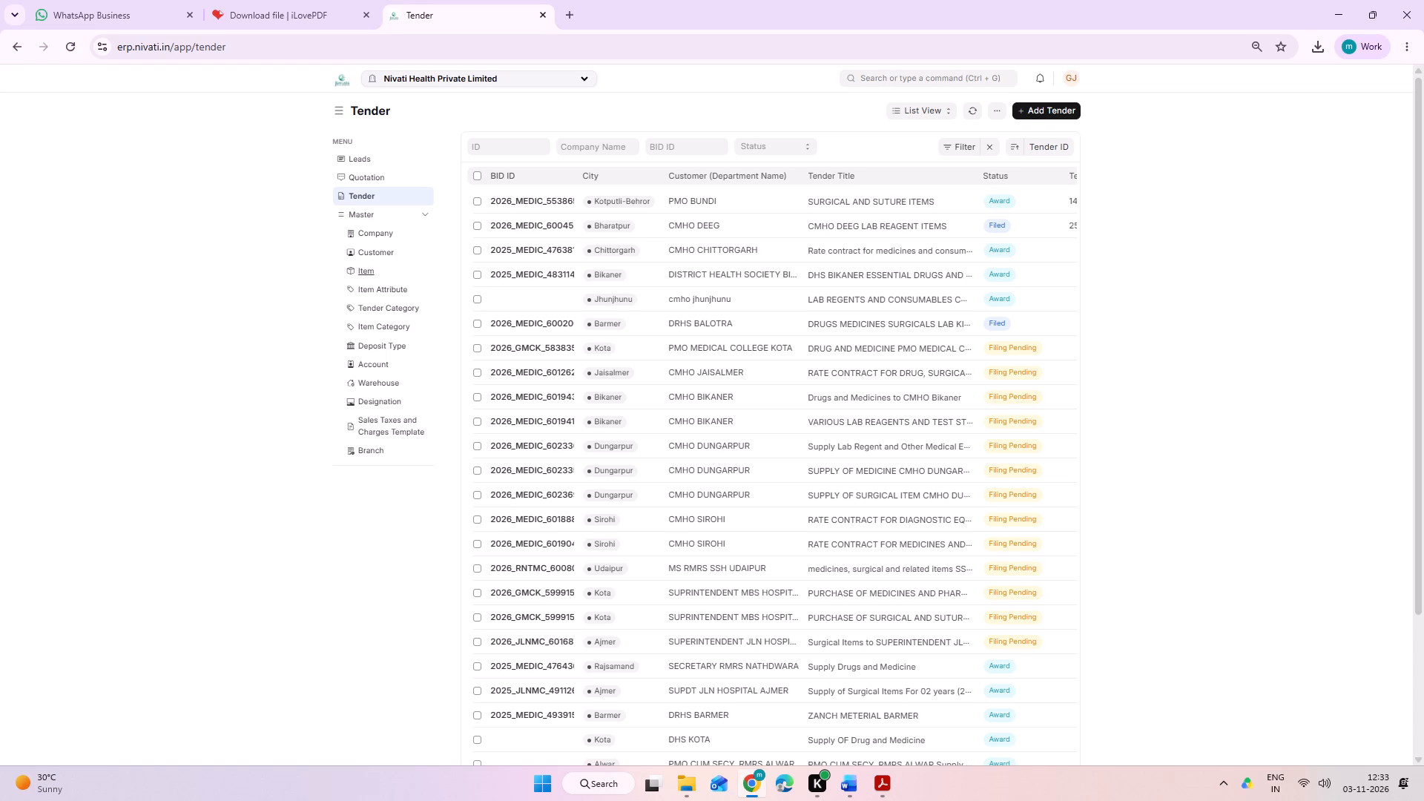
pyautogui.click(406, 309)
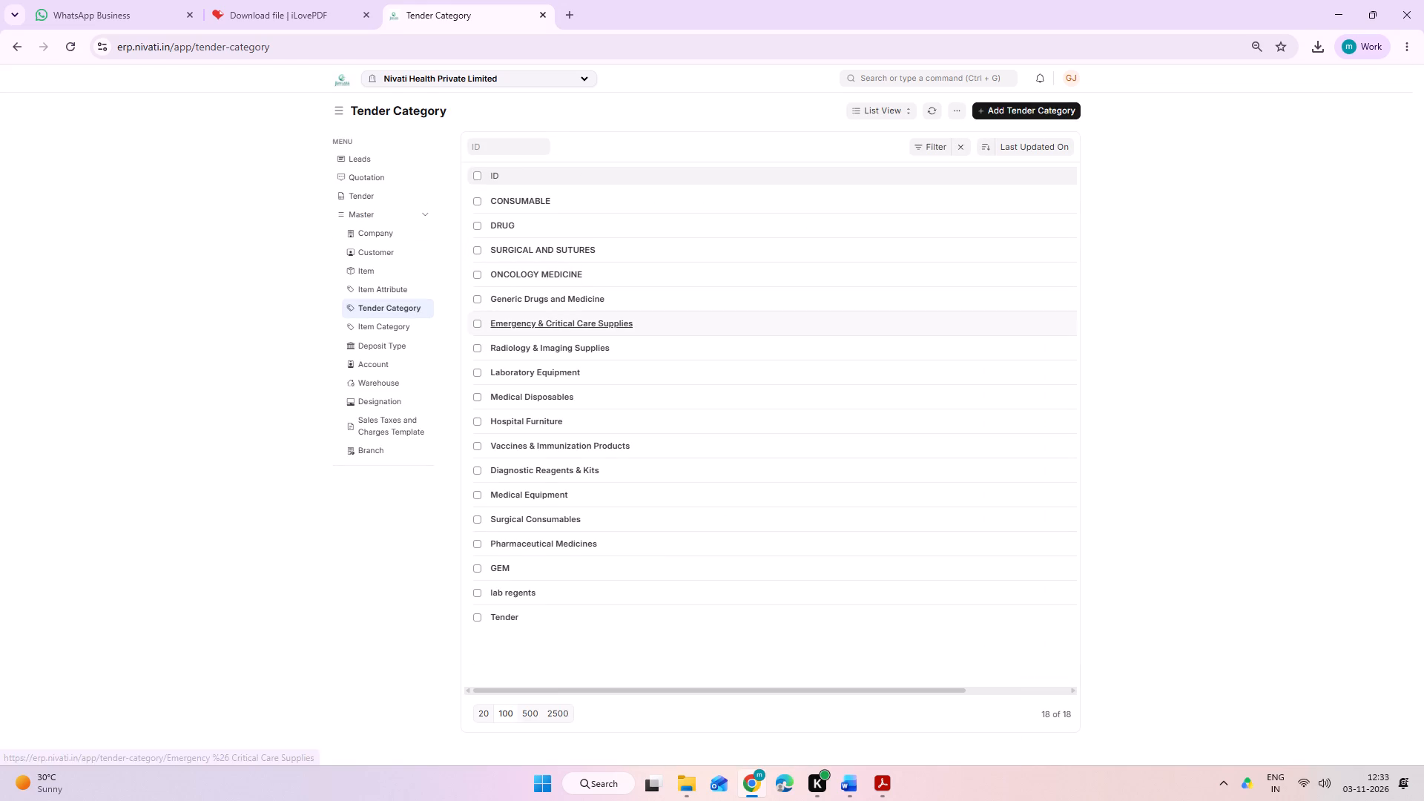
pyautogui.click(611, 301)
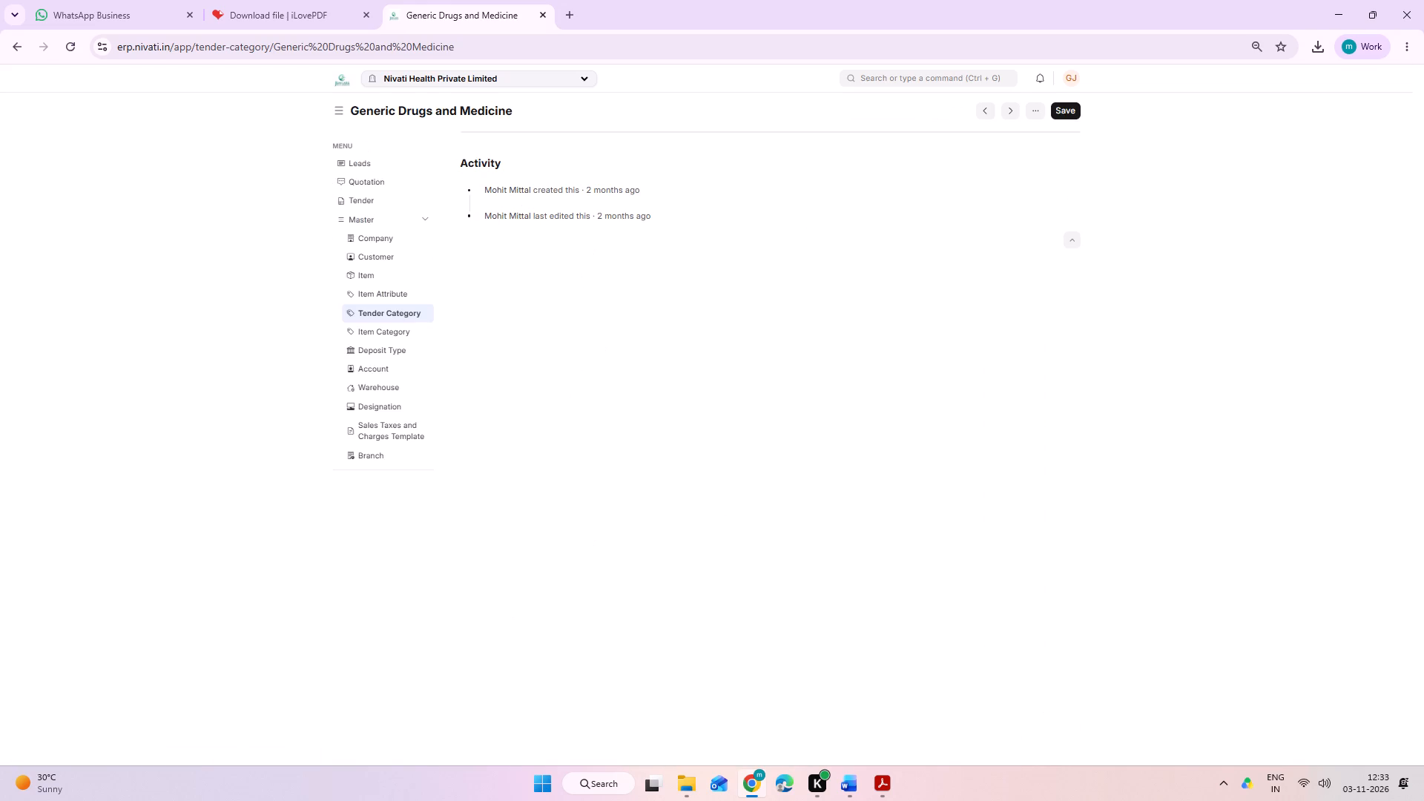
pyautogui.moveTo(514, 105); pyautogui.dragTo(469, 119)
pyautogui.moveTo(469, 119); pyautogui.dragTo(353, 111)
pyautogui.rightClick(366, 109)
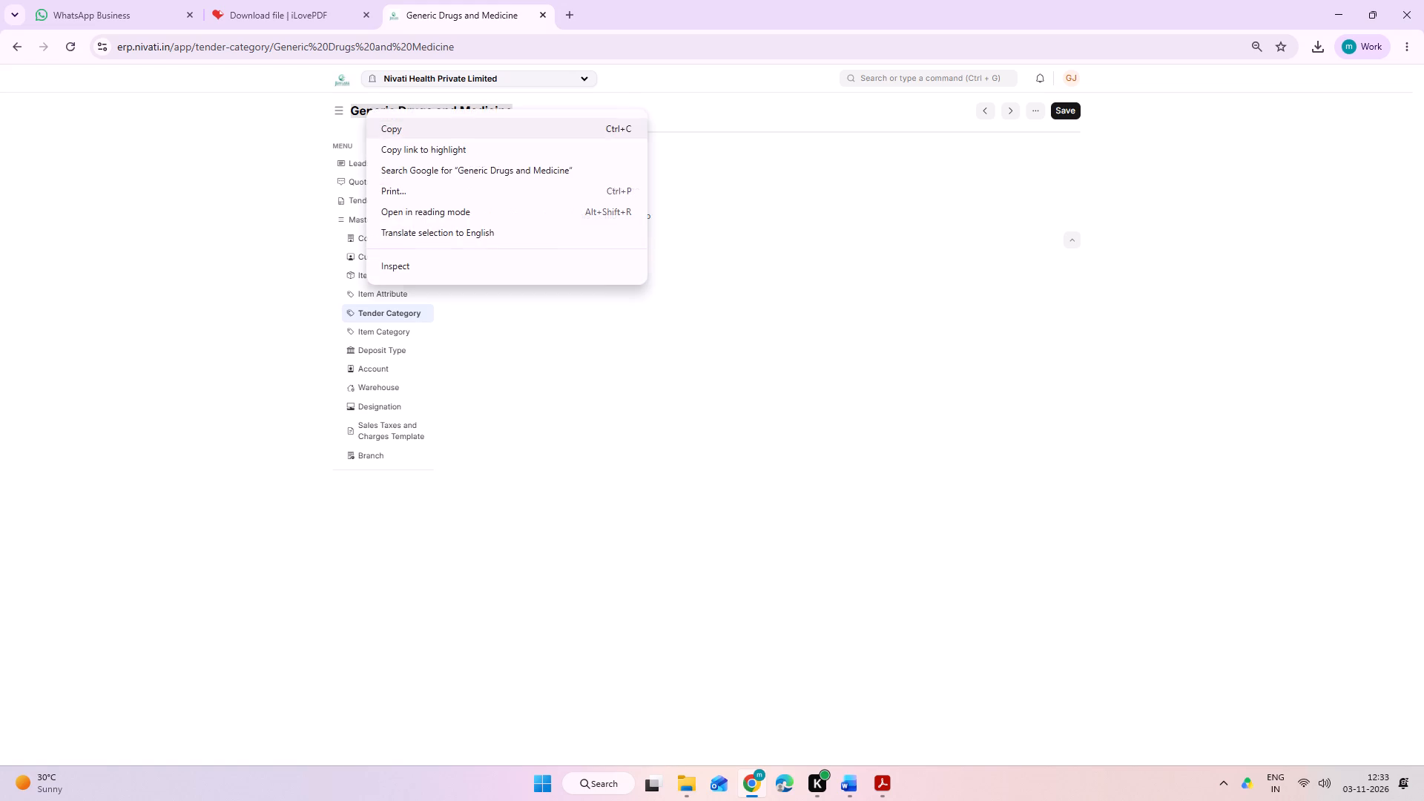
pyautogui.click(420, 133)
# Switch to File Explorer and open the Item (9) CSV file from the Downloads folder.
pyautogui.hotkey('alt', 'Tab')
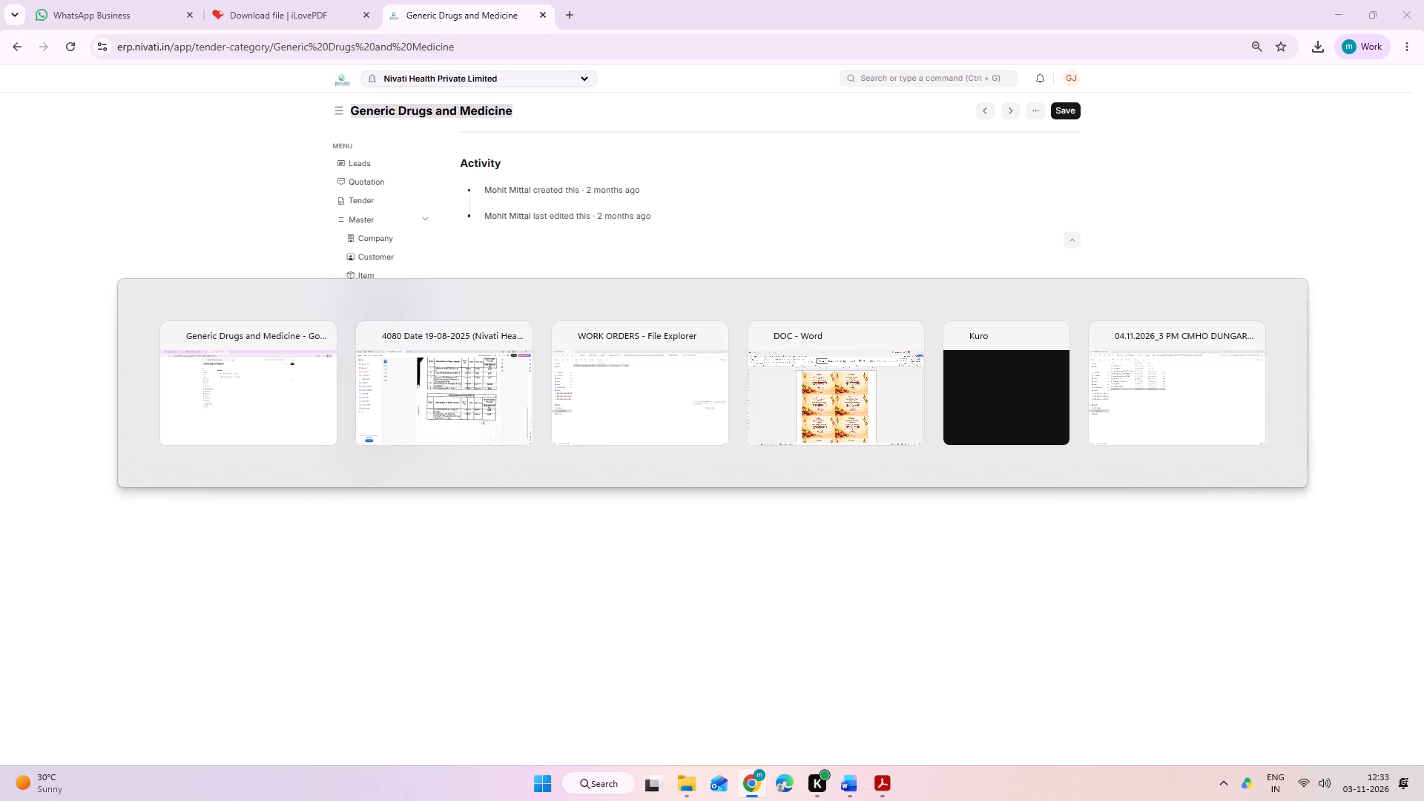
pyautogui.hotkey('alt', 'Tab')
pyautogui.keyDown('alt'); pyautogui.click(1203, 355); pyautogui.keyUp('alt')
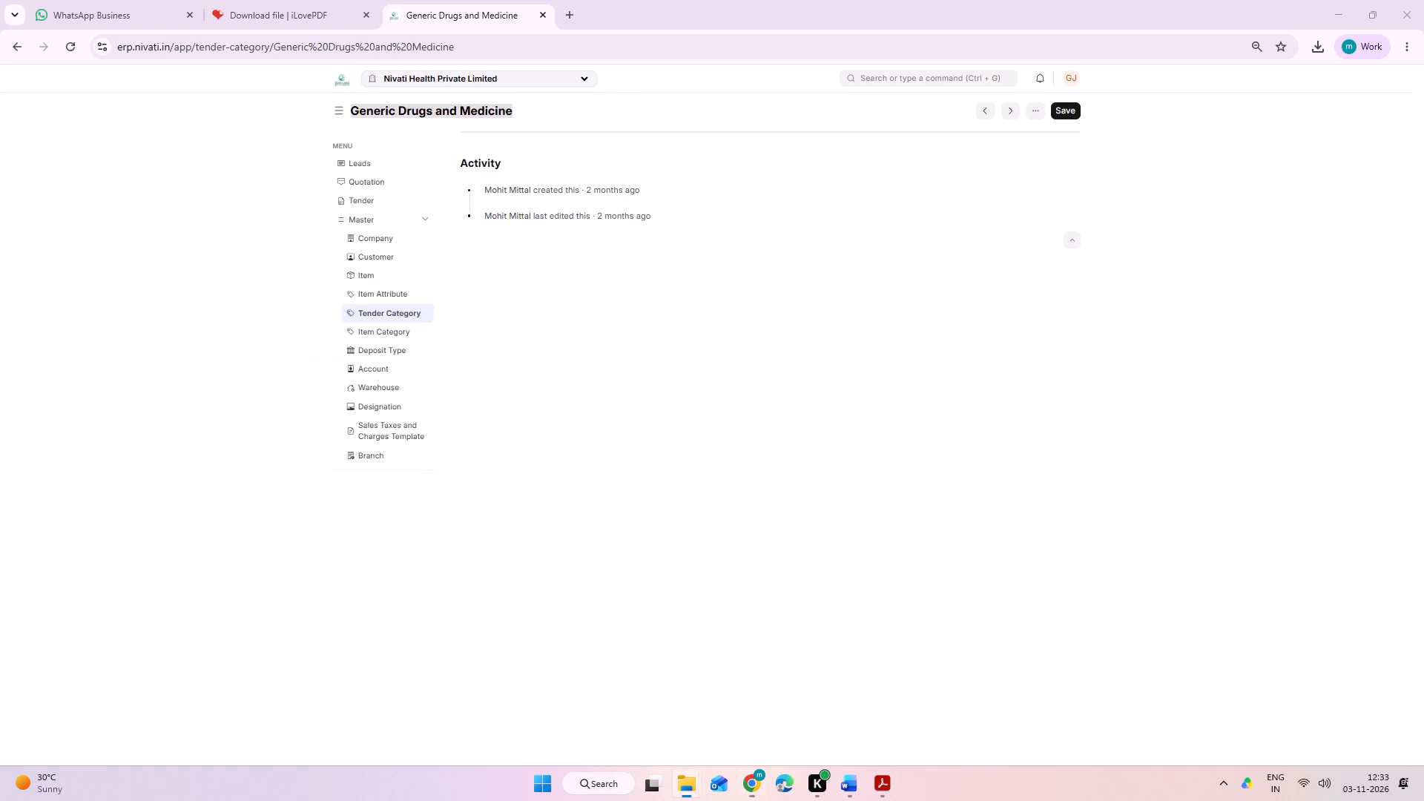
pyautogui.click(81, 187)
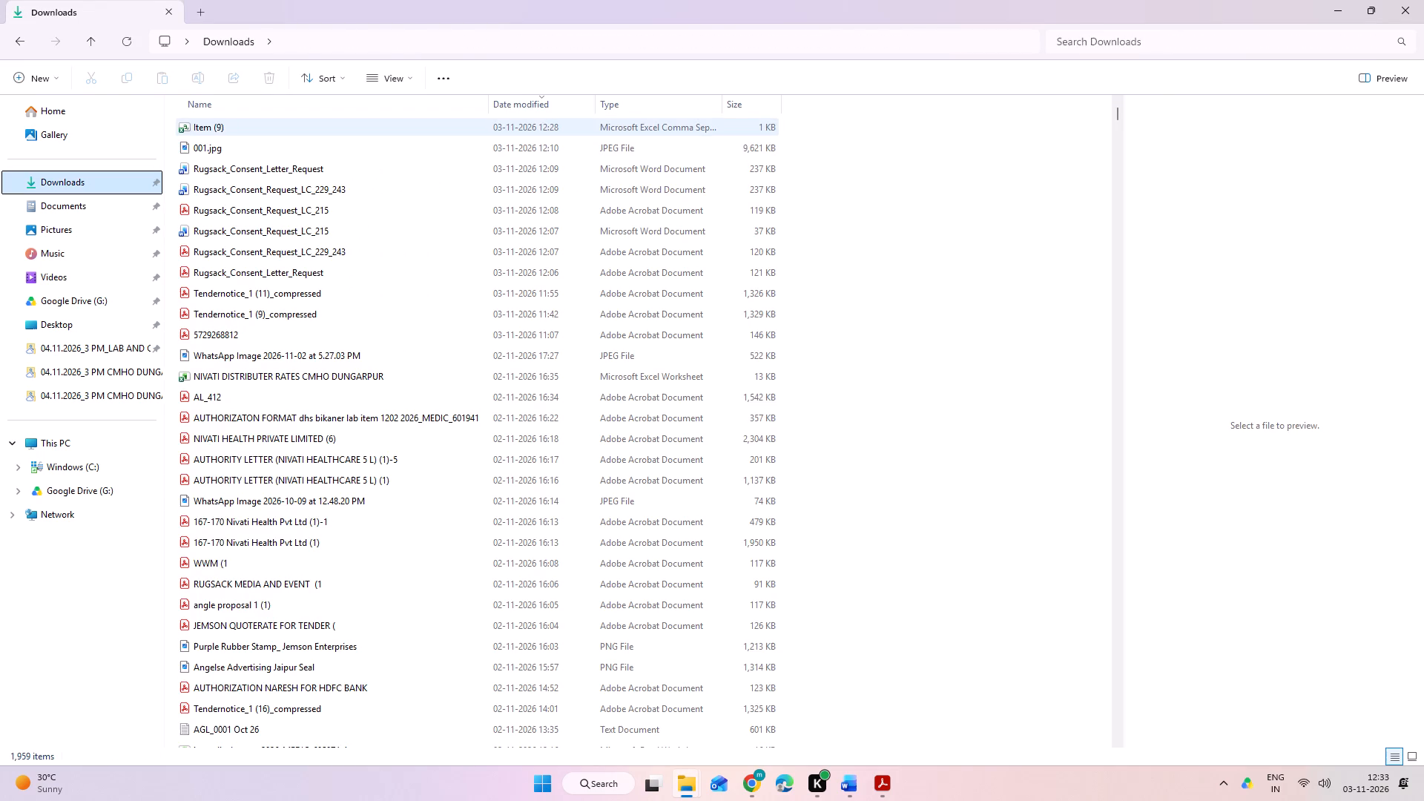
pyautogui.doubleClick(277, 131)
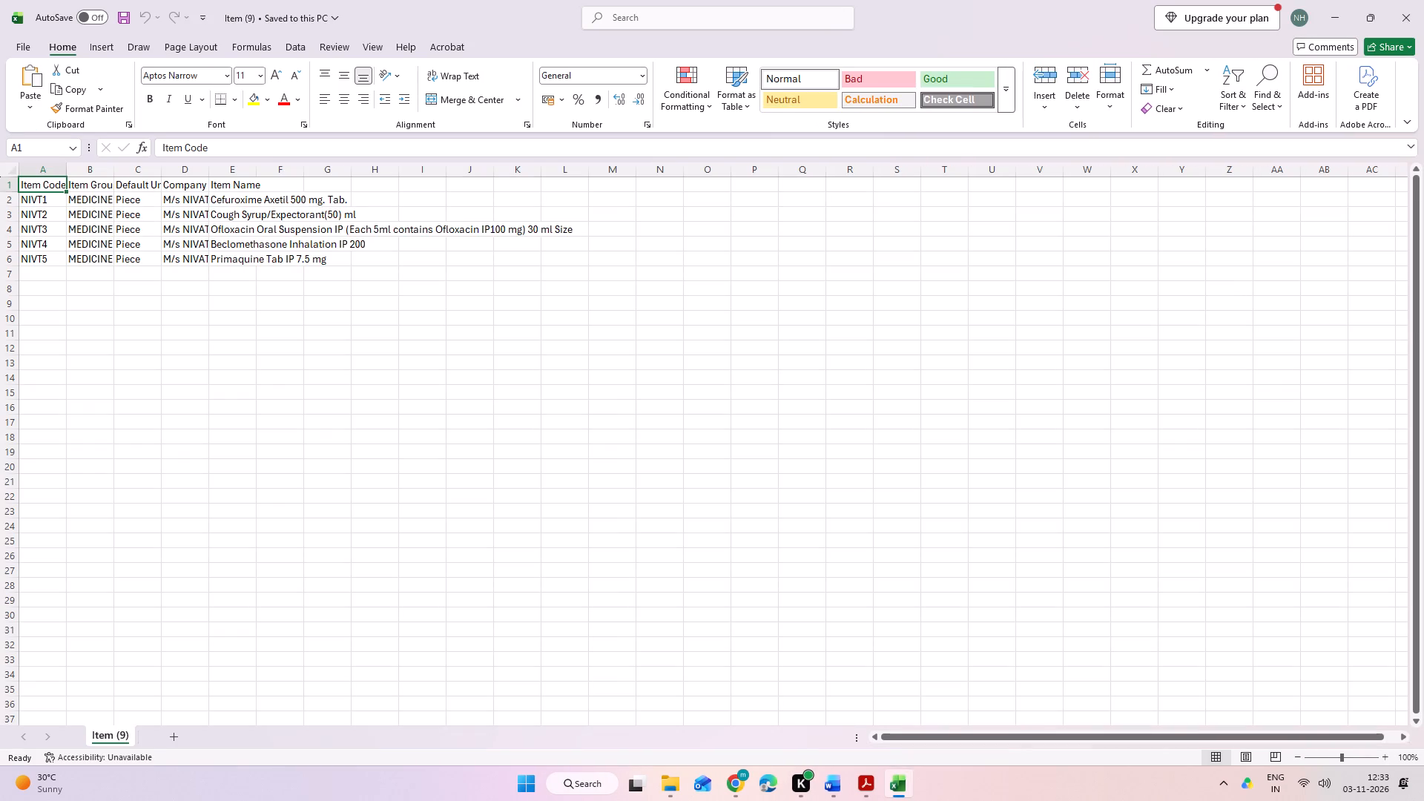
# Replace the Item Group in rows 2 to 6 with Generic Drugs and Medicine, fitting the Item Group and Company column widths.
pyautogui.doubleClick(206, 172)
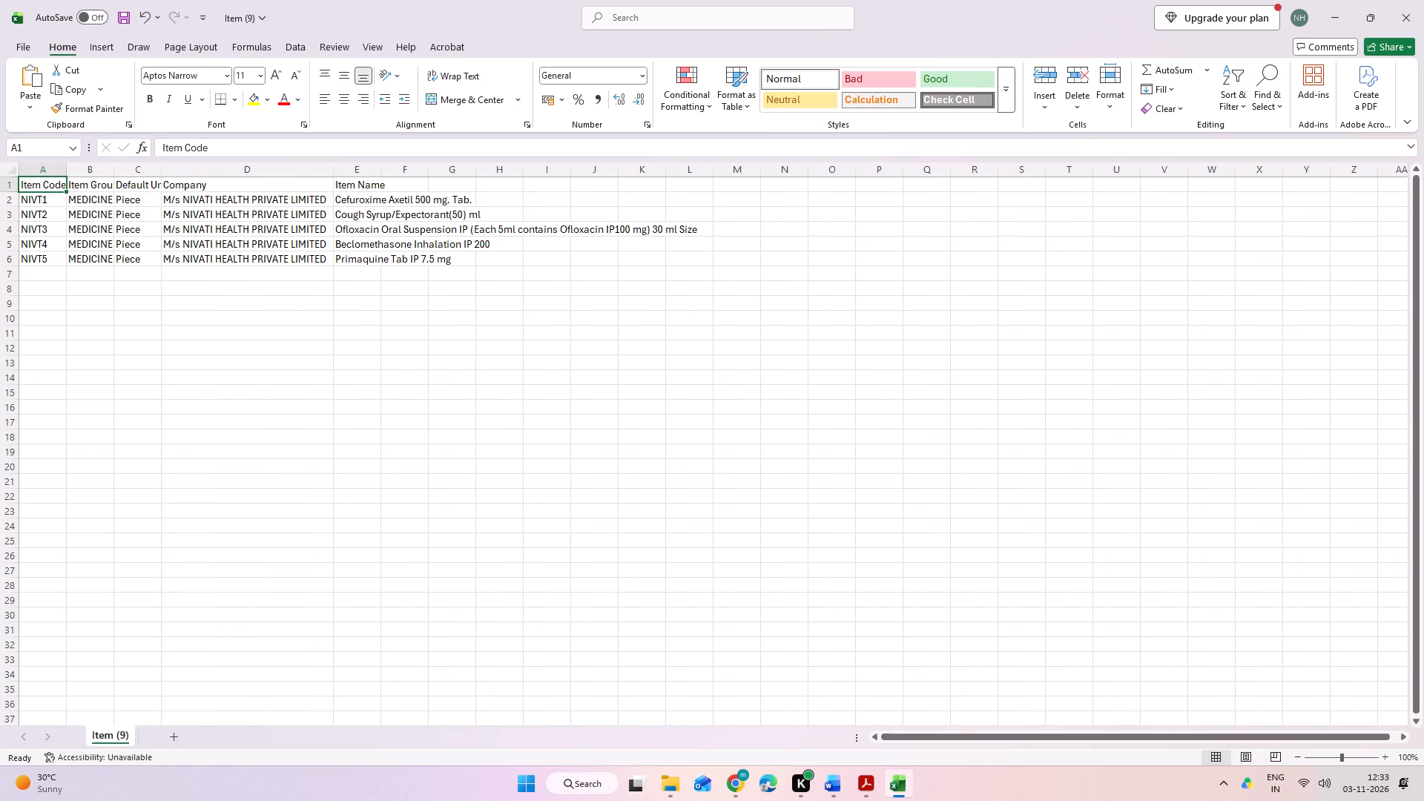
pyautogui.doubleClick(117, 171)
pyautogui.tripleClick(88, 194)
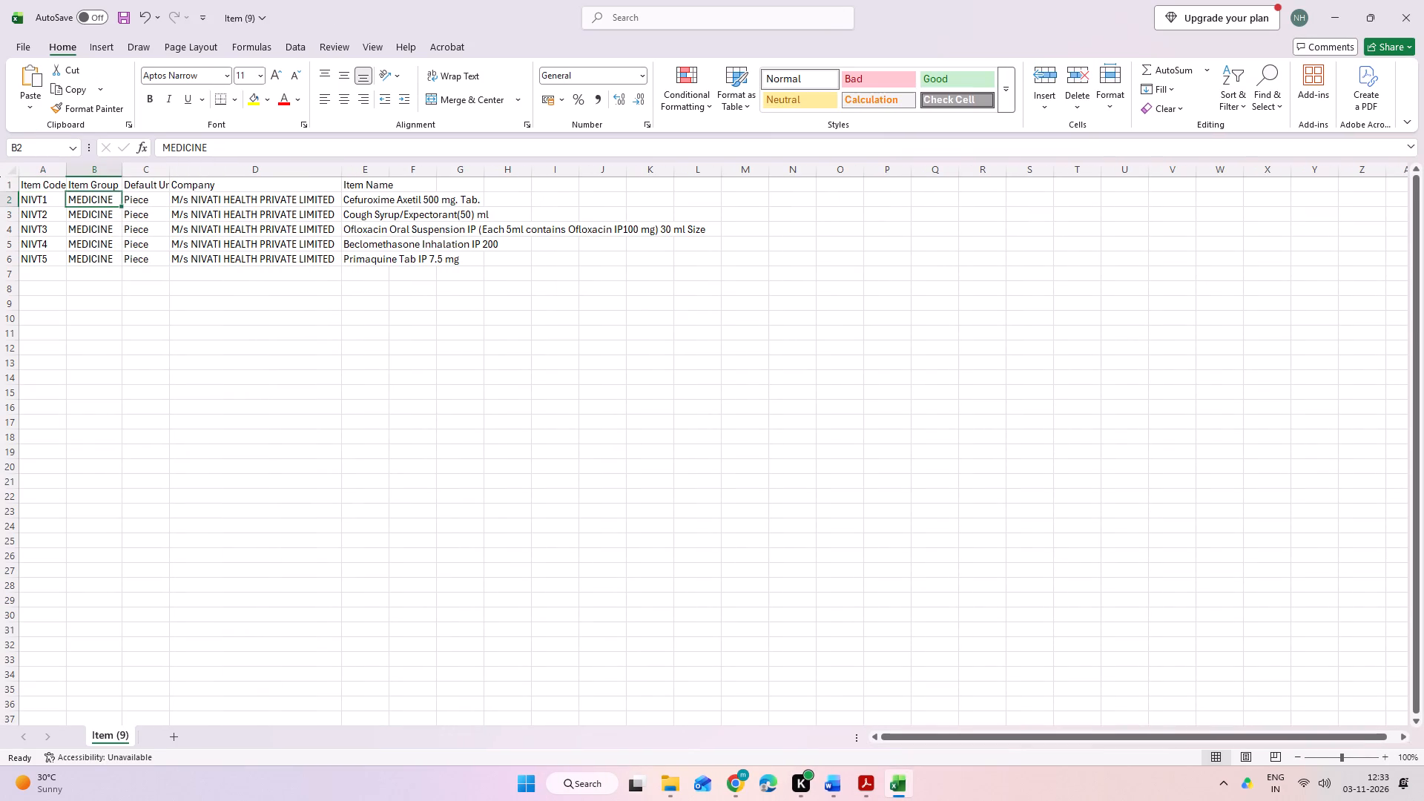
pyautogui.tripleClick(190, 143)
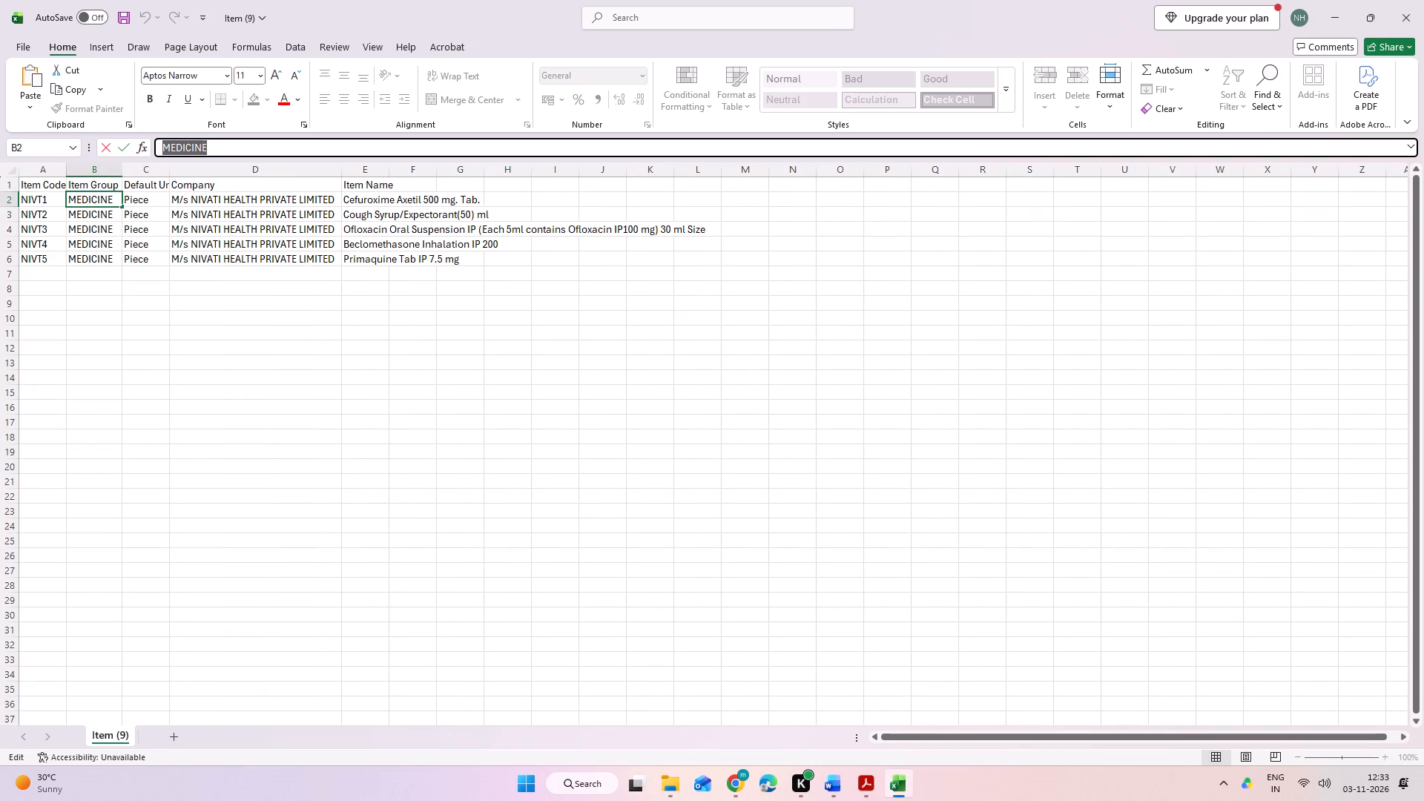
pyautogui.hotkey('ctrl', 'v')
pyautogui.click(182, 308)
pyautogui.click(109, 202)
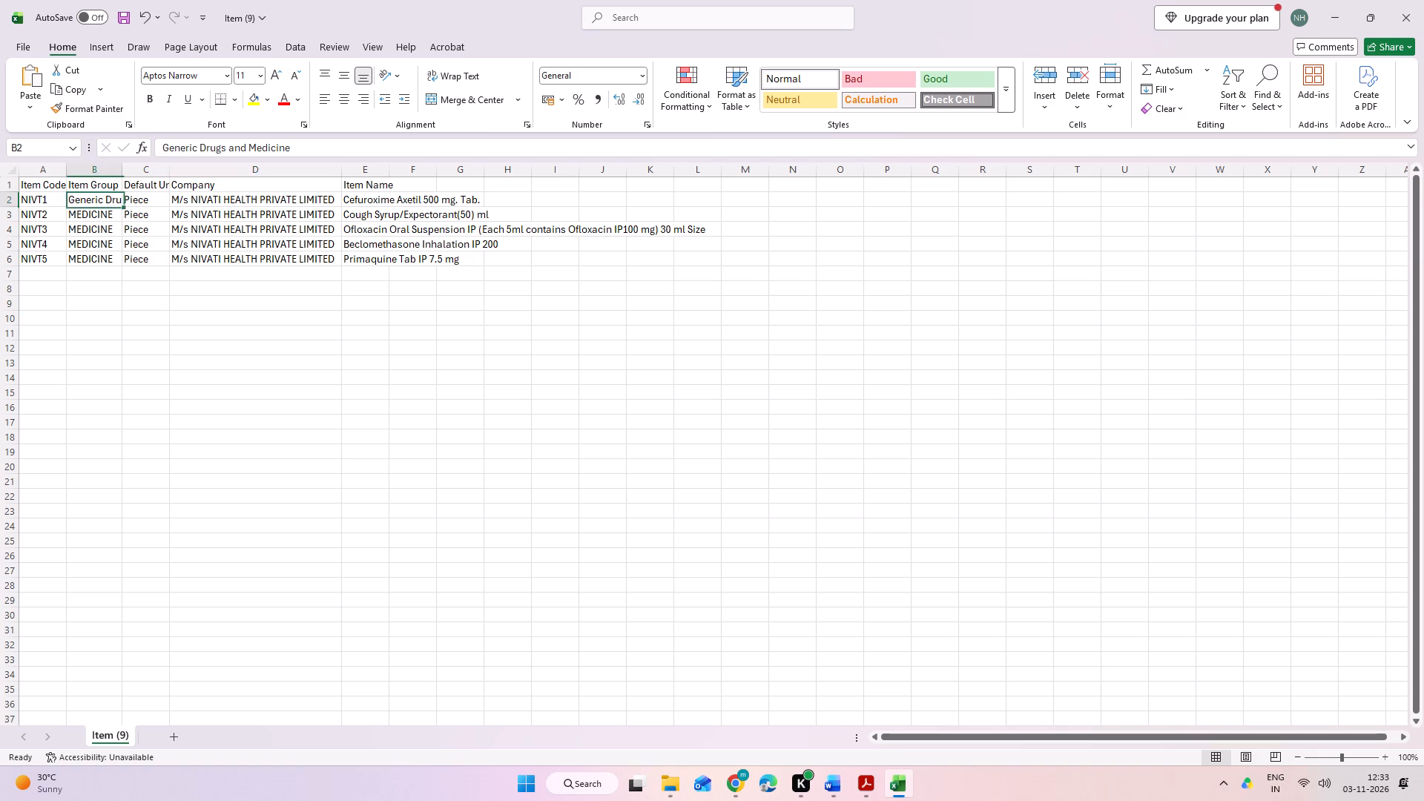
pyautogui.moveTo(123, 205); pyautogui.dragTo(115, 263)
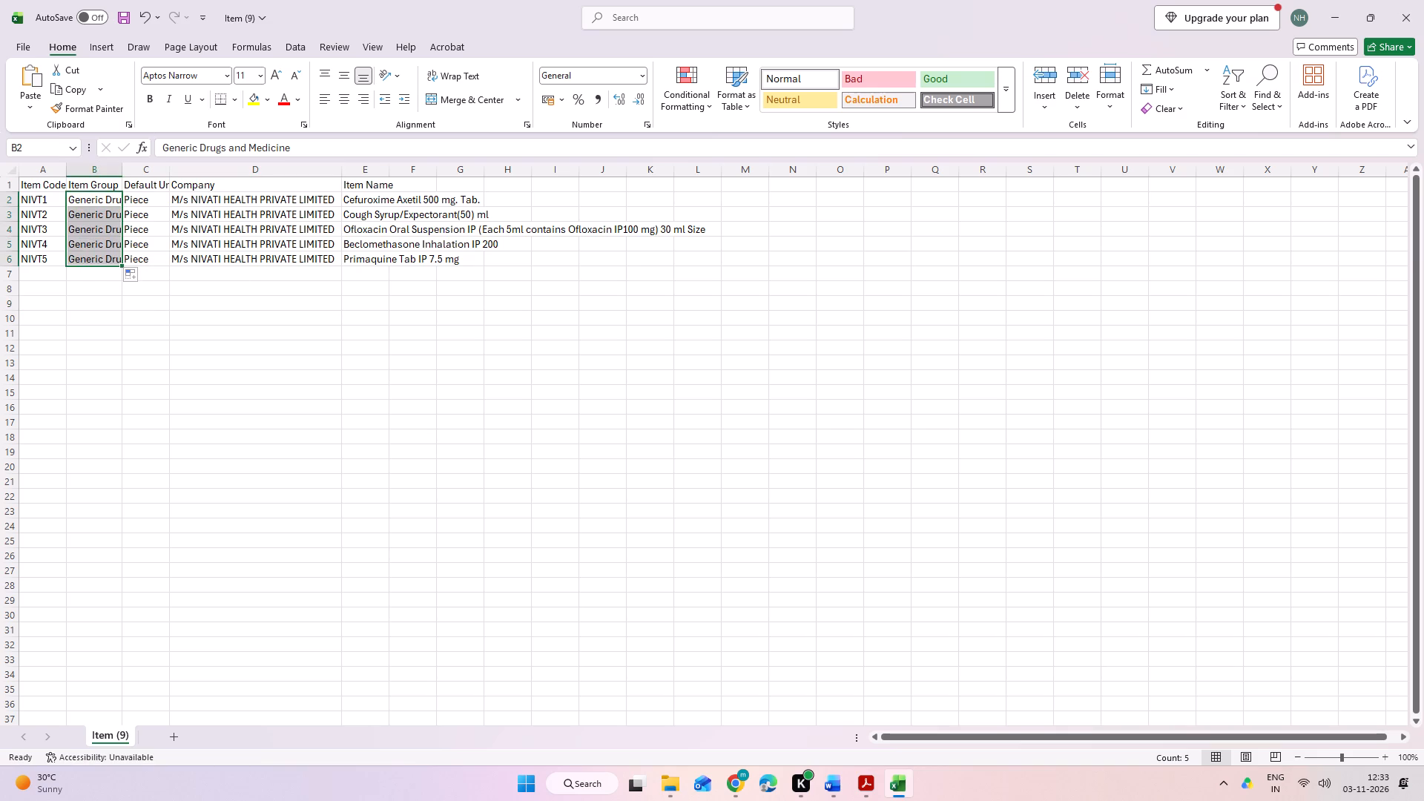
pyautogui.click(114, 303)
pyautogui.doubleClick(123, 170)
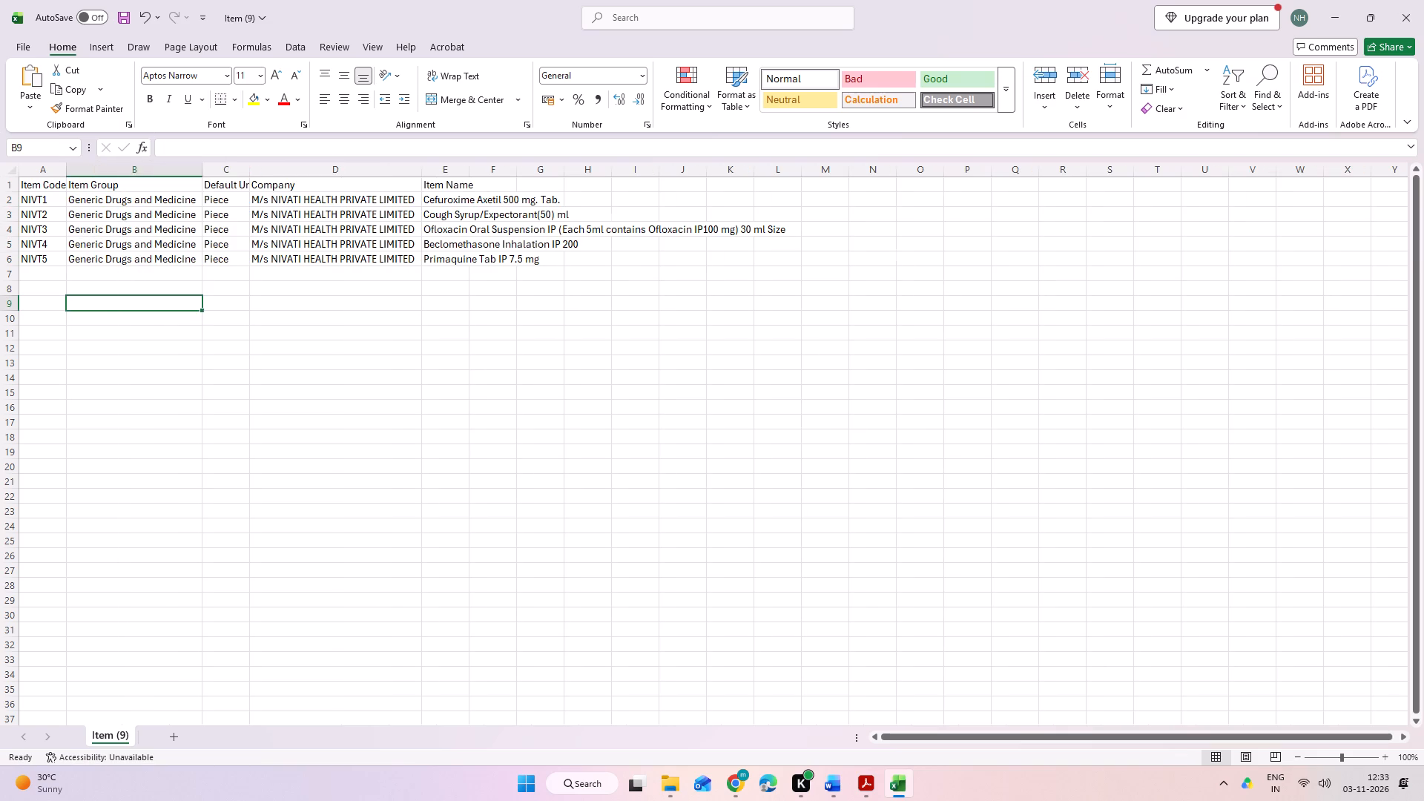
# Set the Company in rows 2 to 6 to Nivati Health Private Limited.
pyautogui.click(362, 202)
pyautogui.doubleClick(274, 197)
pyautogui.hotkey('ctrl', 'a')
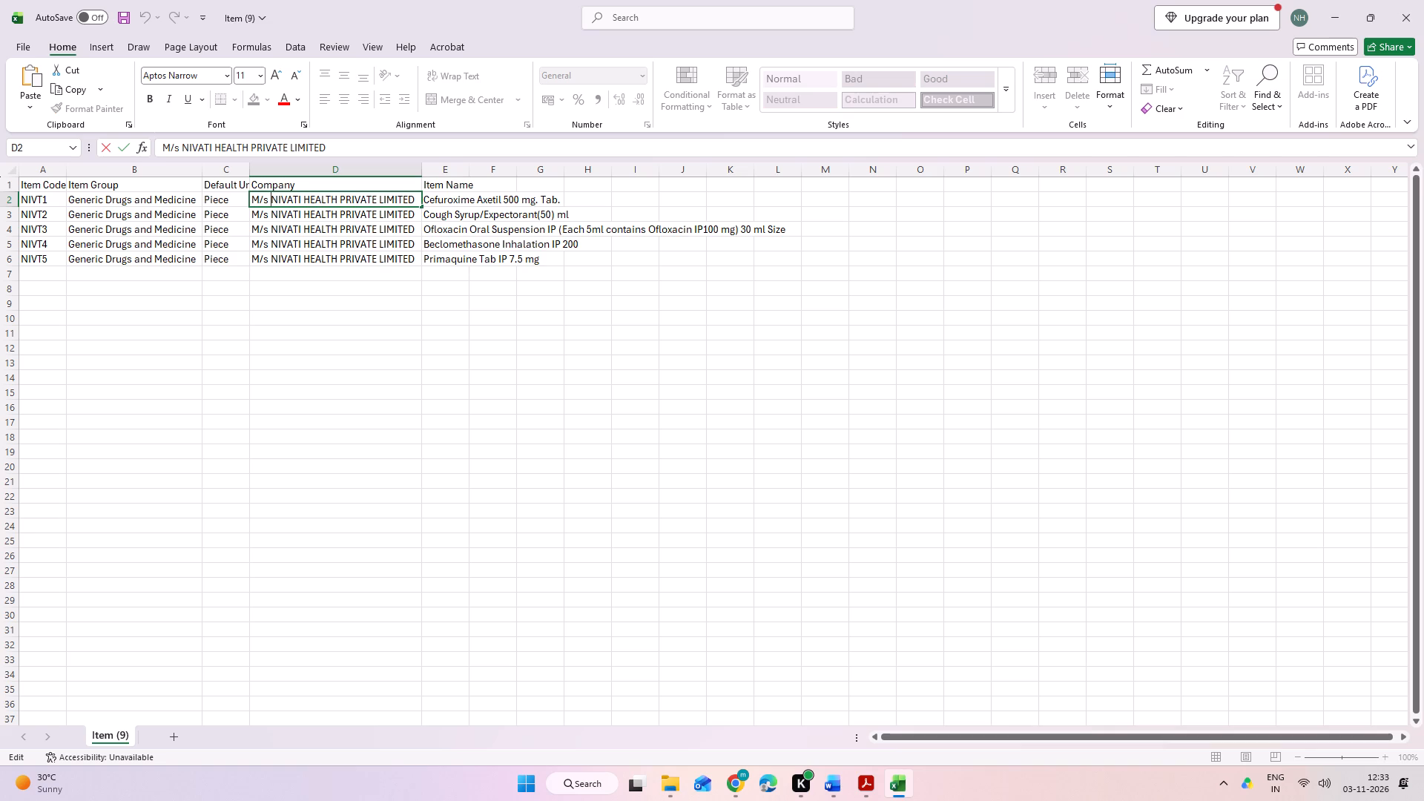
pyautogui.press('n')
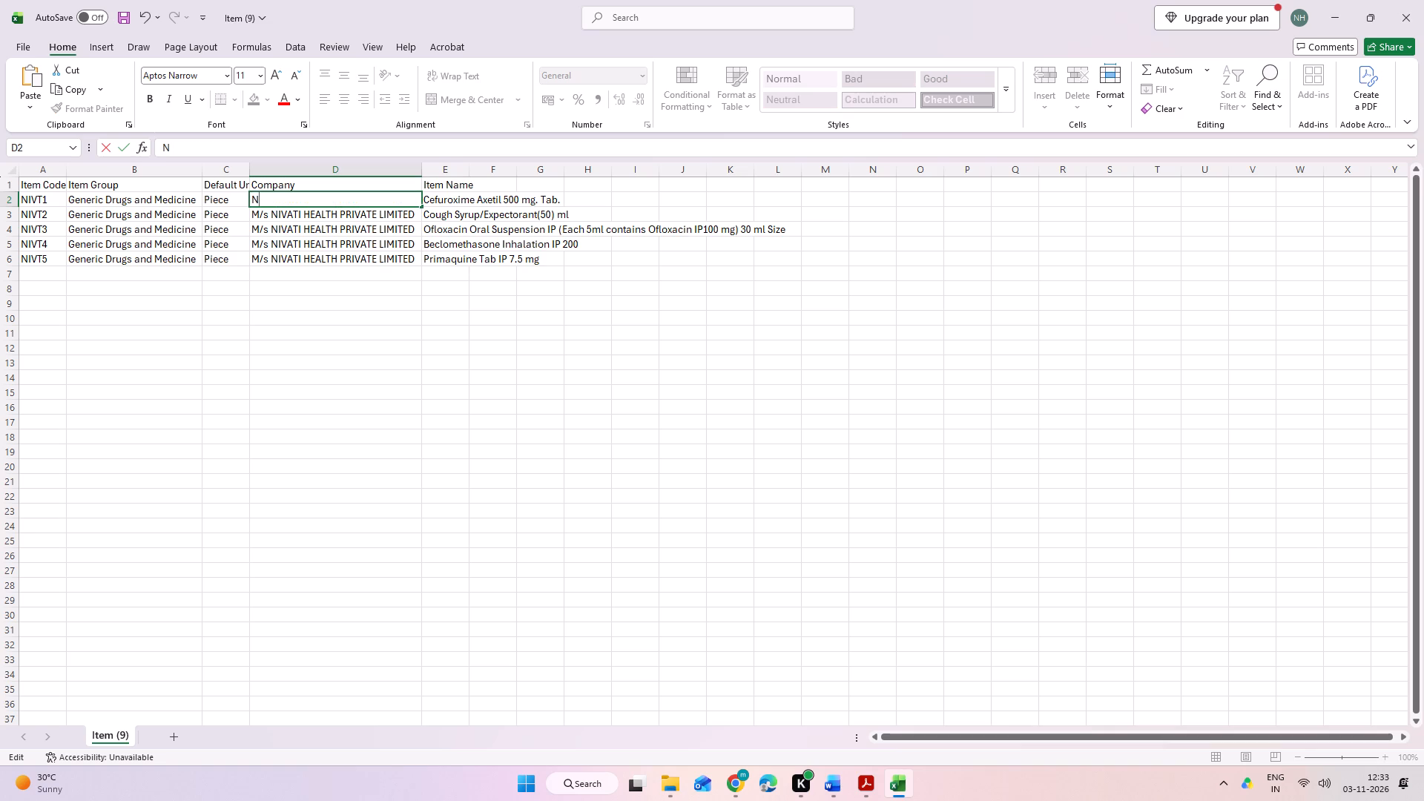
pyautogui.write('ivati')
pyautogui.press('space')
pyautogui.write('Health Private Limited')
pyautogui.click(322, 301)
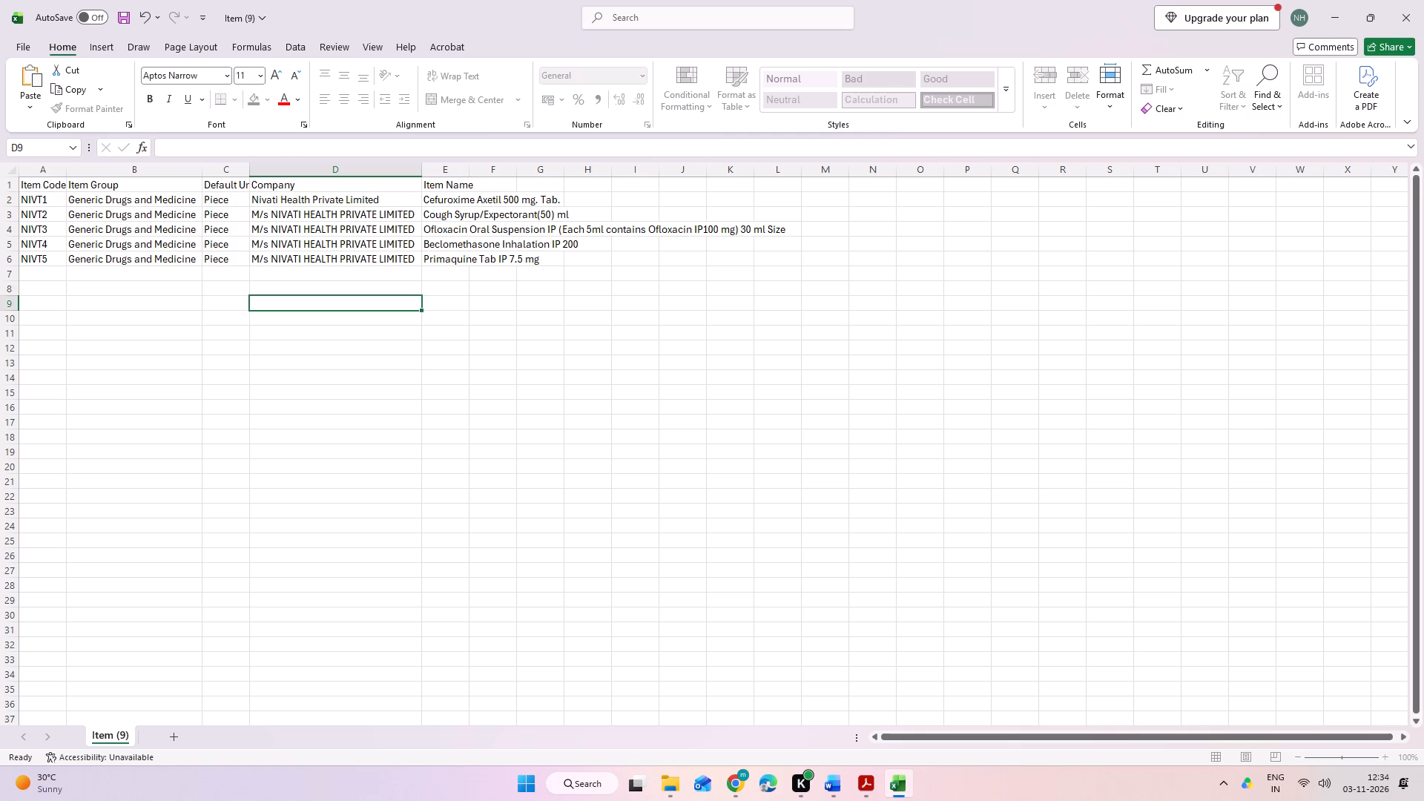
pyautogui.click(385, 205)
pyautogui.click(423, 211)
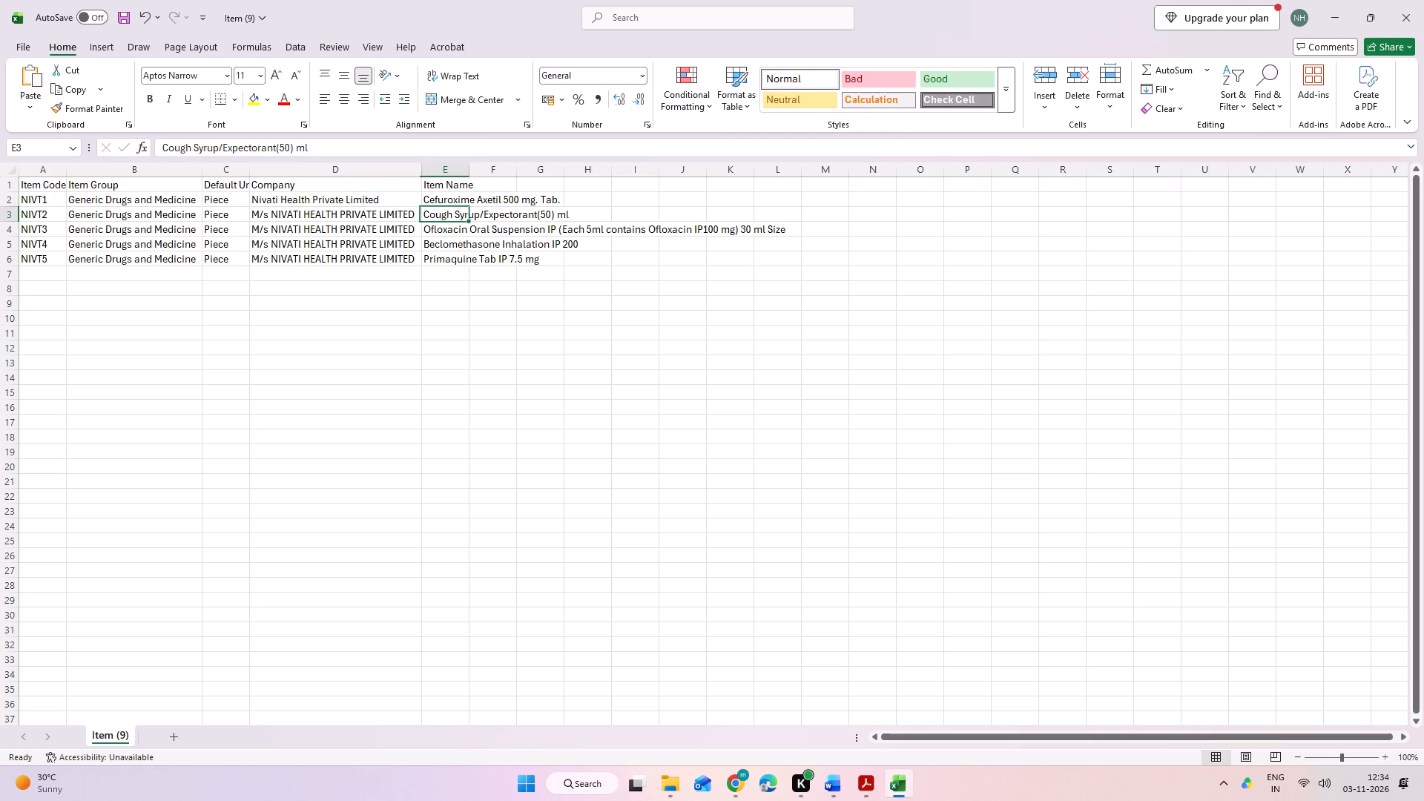
pyautogui.click(410, 198)
pyautogui.moveTo(422, 206); pyautogui.dragTo(422, 268)
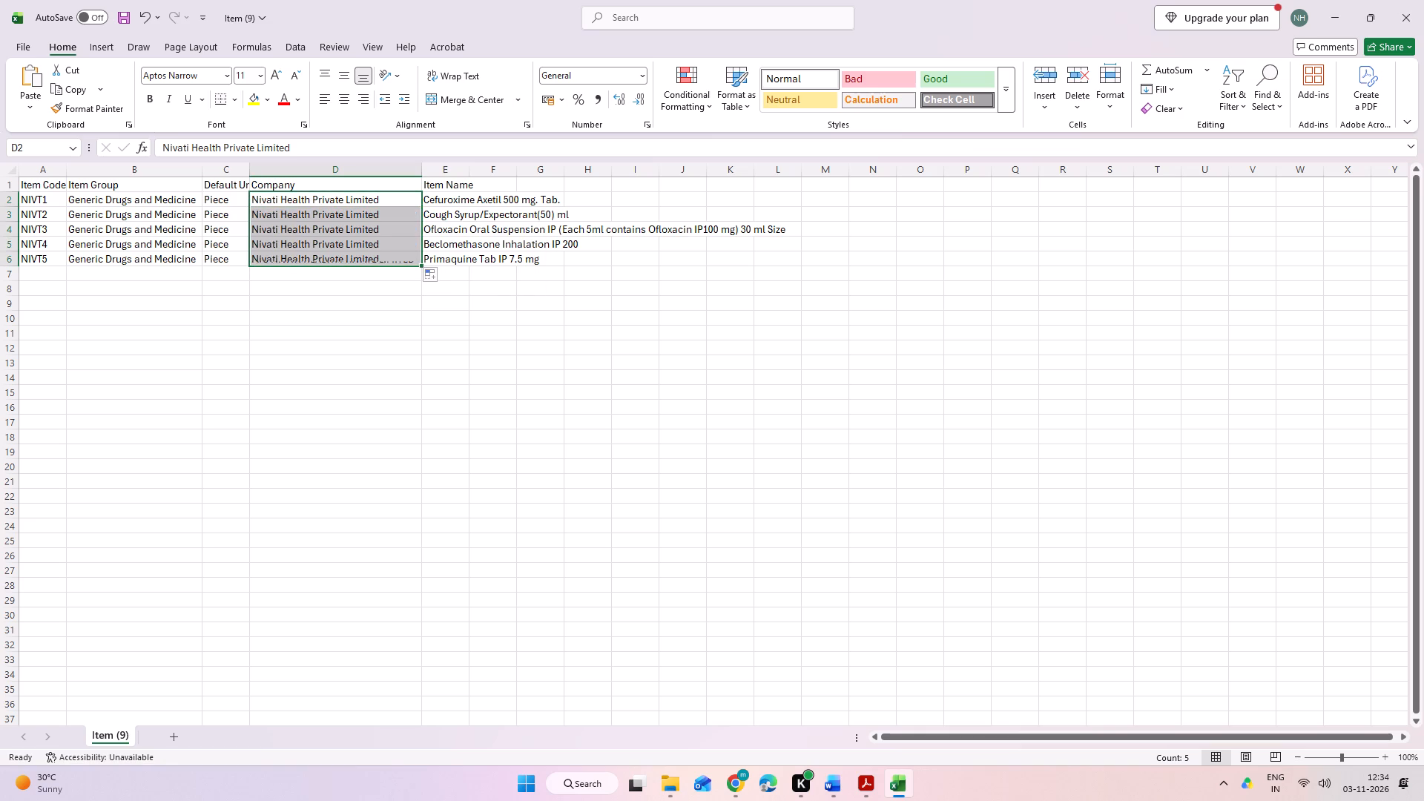
pyautogui.click(387, 385)
# Fit the Item Name column to its text, save the CSV file and close it.
pyautogui.hotkey('ctrl', 's')
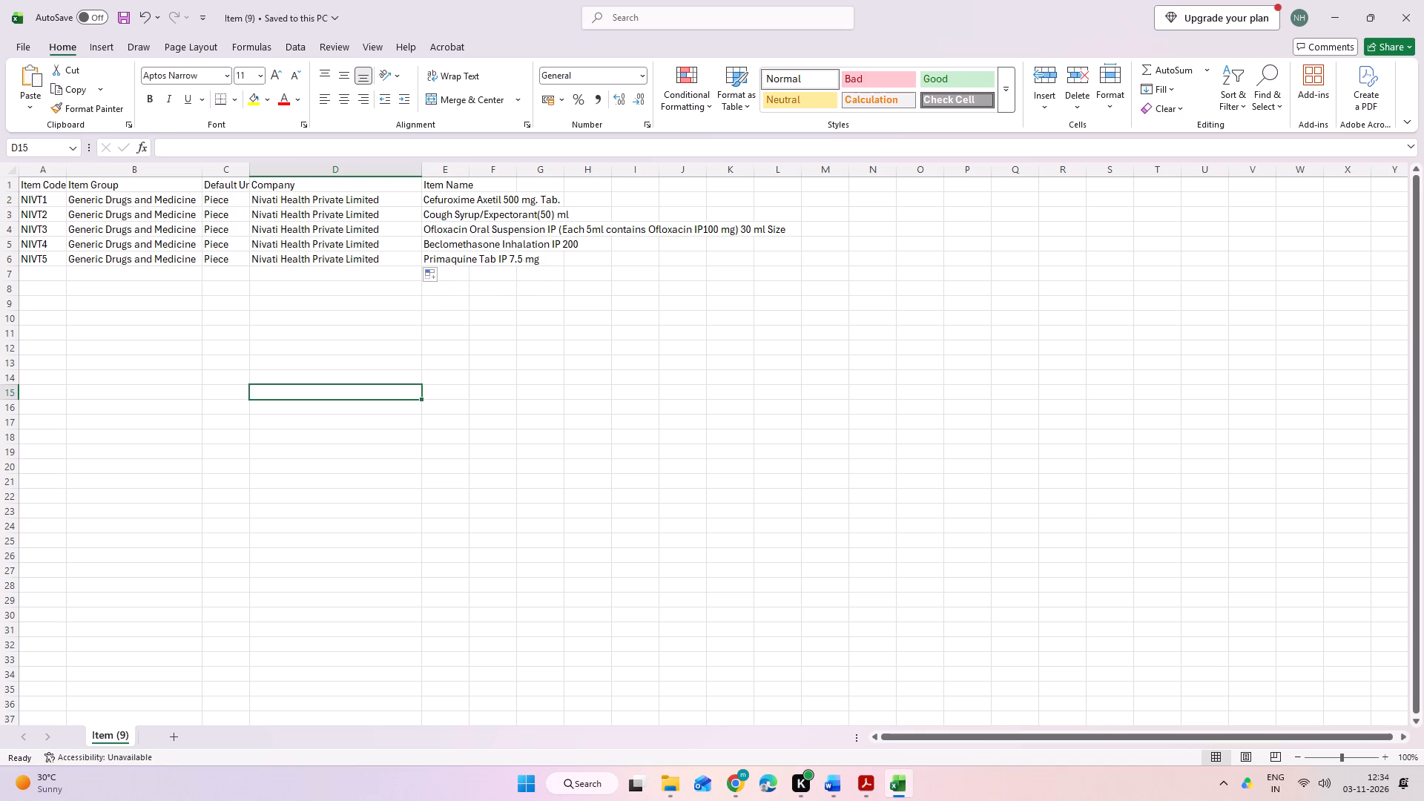
pyautogui.doubleClick(473, 170)
pyautogui.click(967, 222)
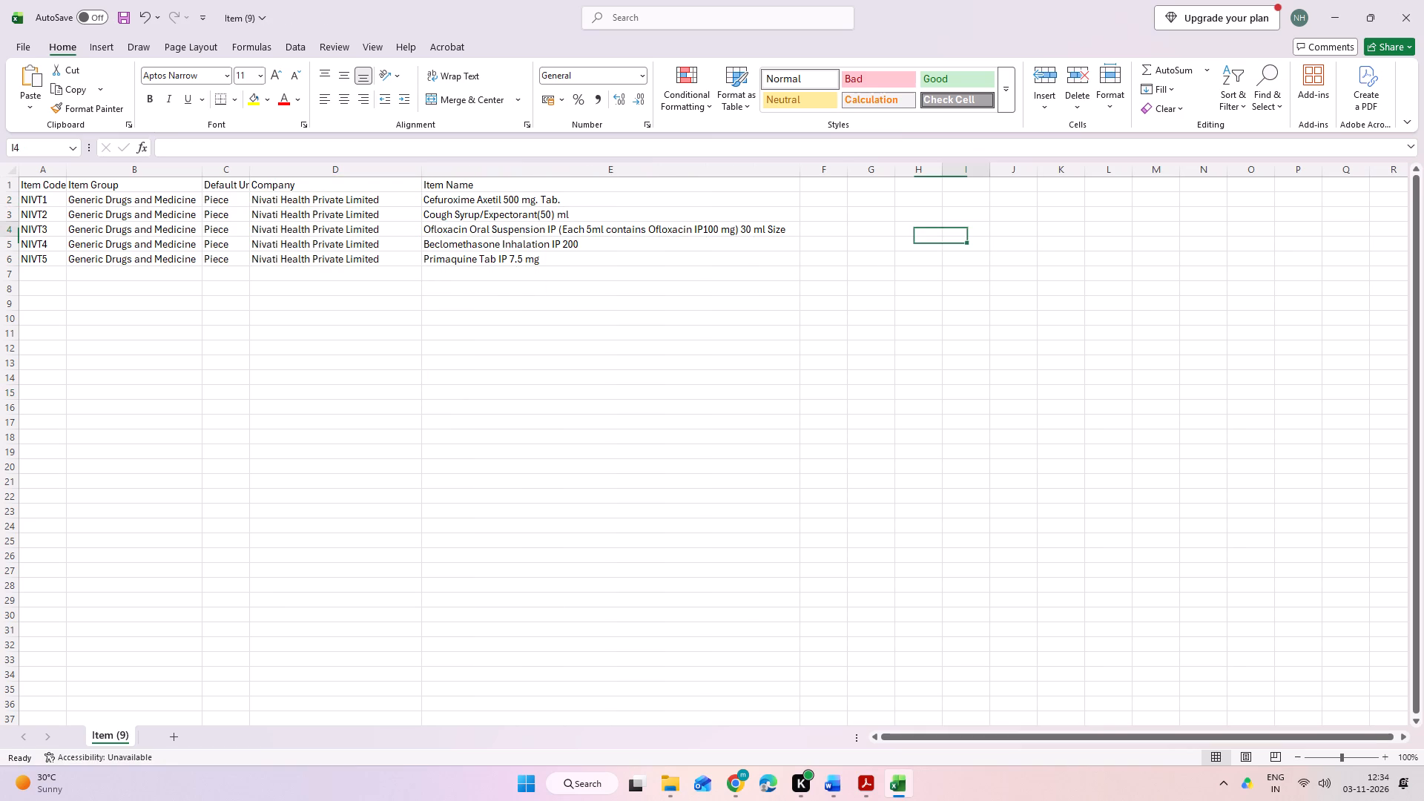
pyautogui.hotkey('ctrl', 's')
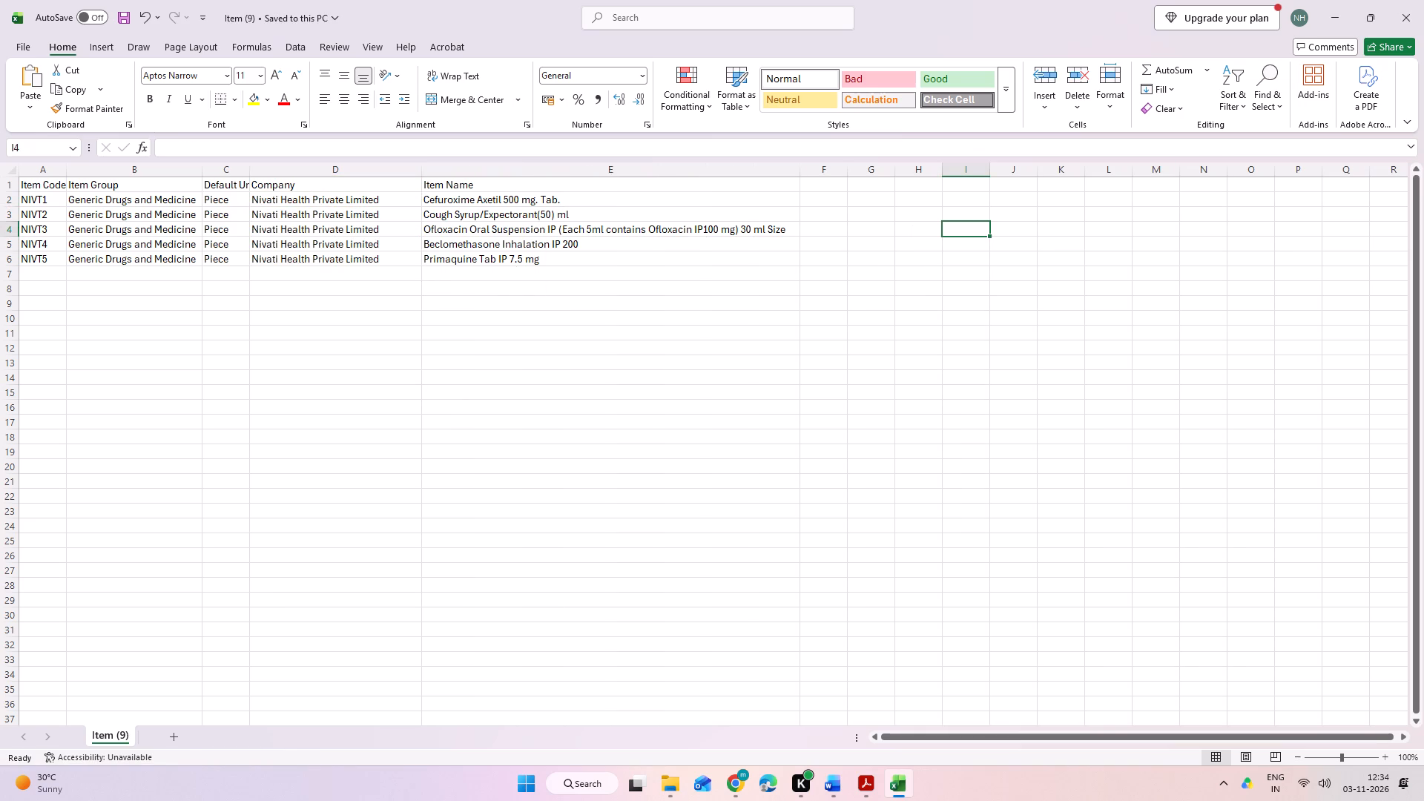
pyautogui.click(1414, 13)
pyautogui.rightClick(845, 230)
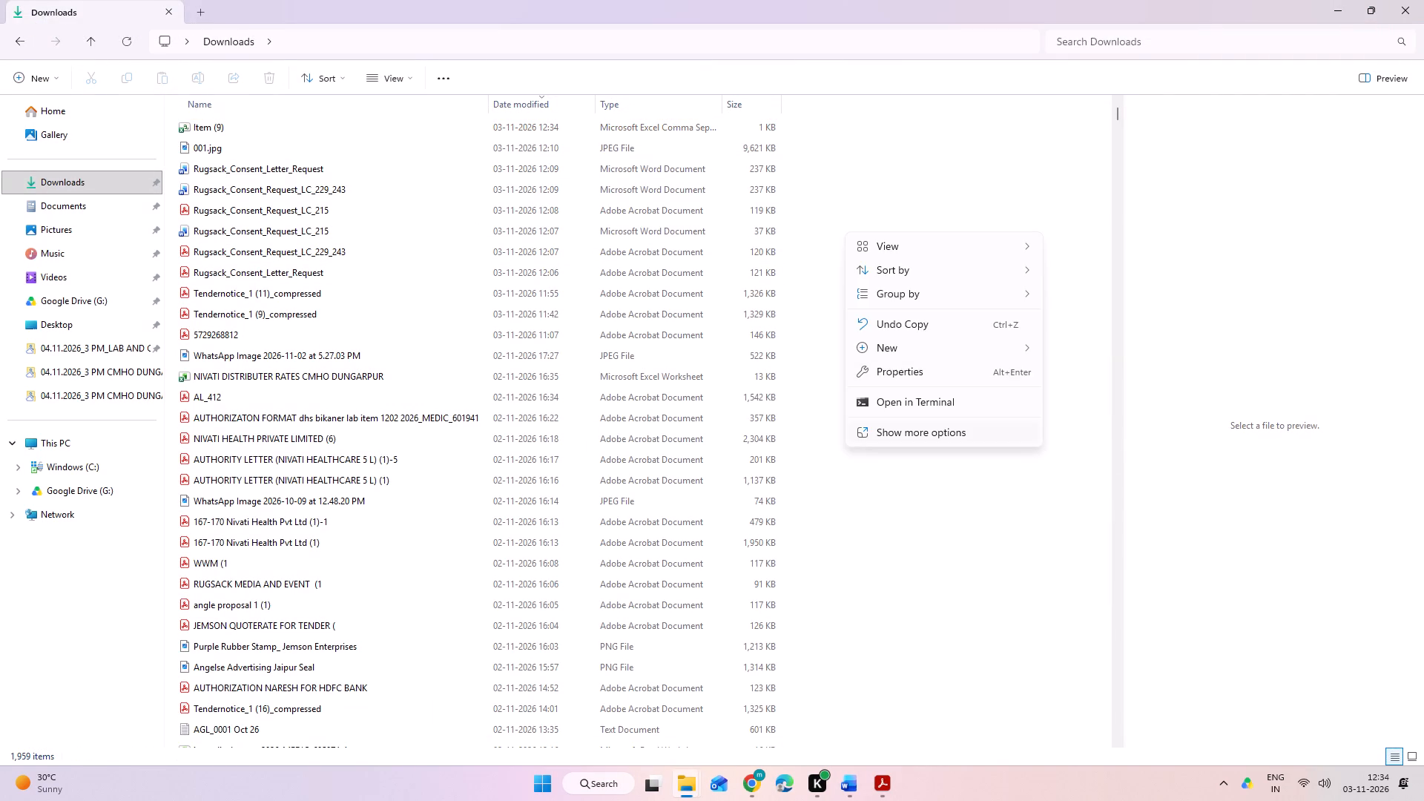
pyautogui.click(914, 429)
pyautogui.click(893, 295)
pyautogui.hotkey('alt', 'Tab')
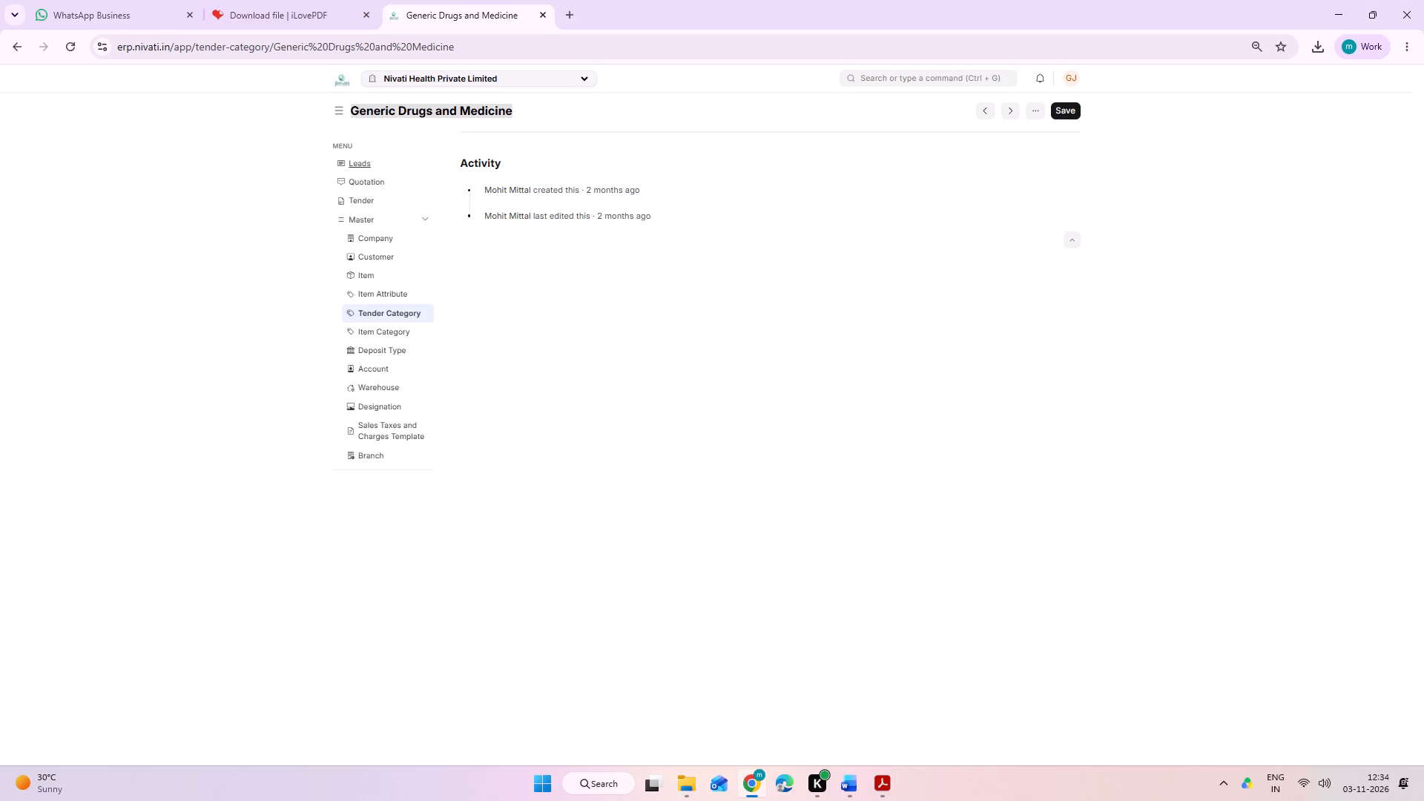
pyautogui.click(378, 271)
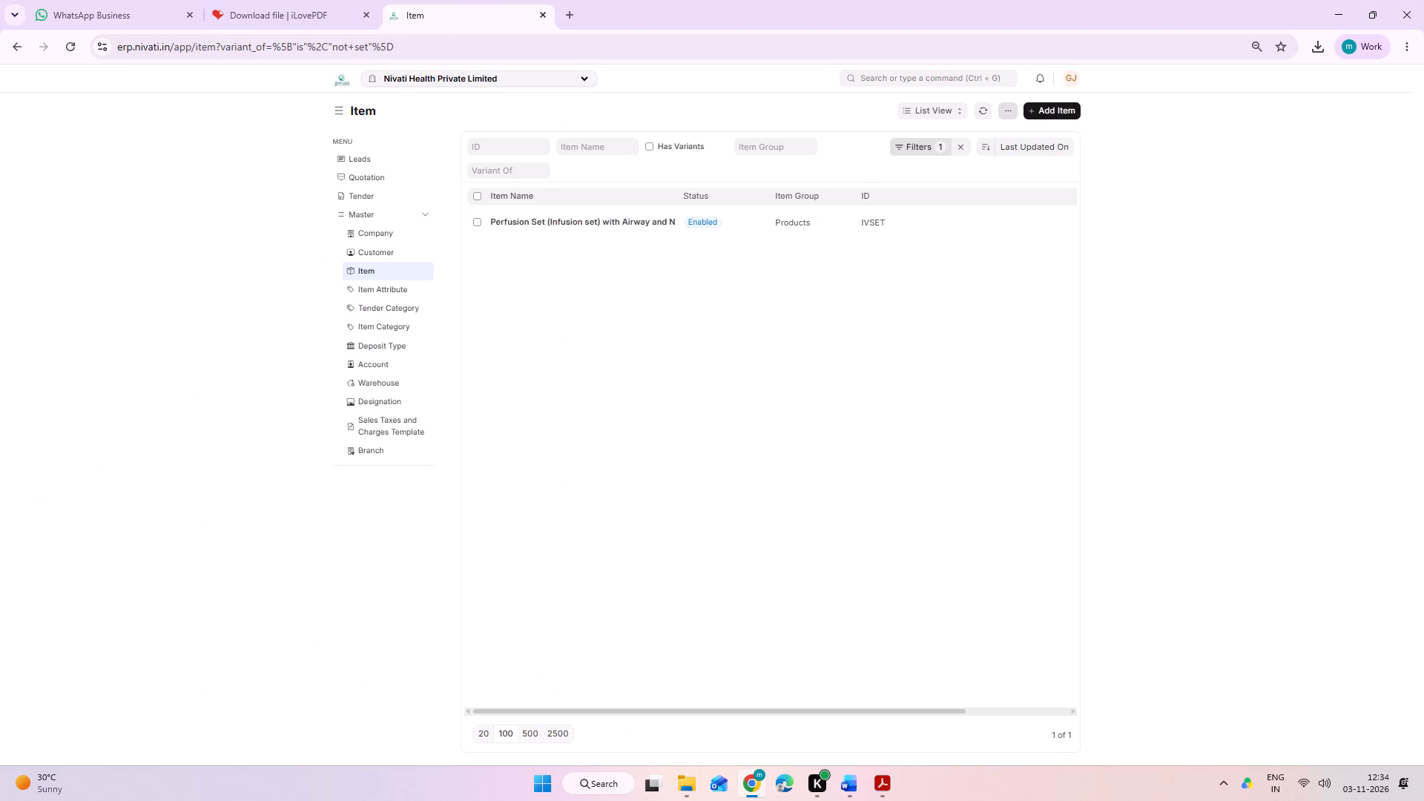
pyautogui.click(1019, 108)
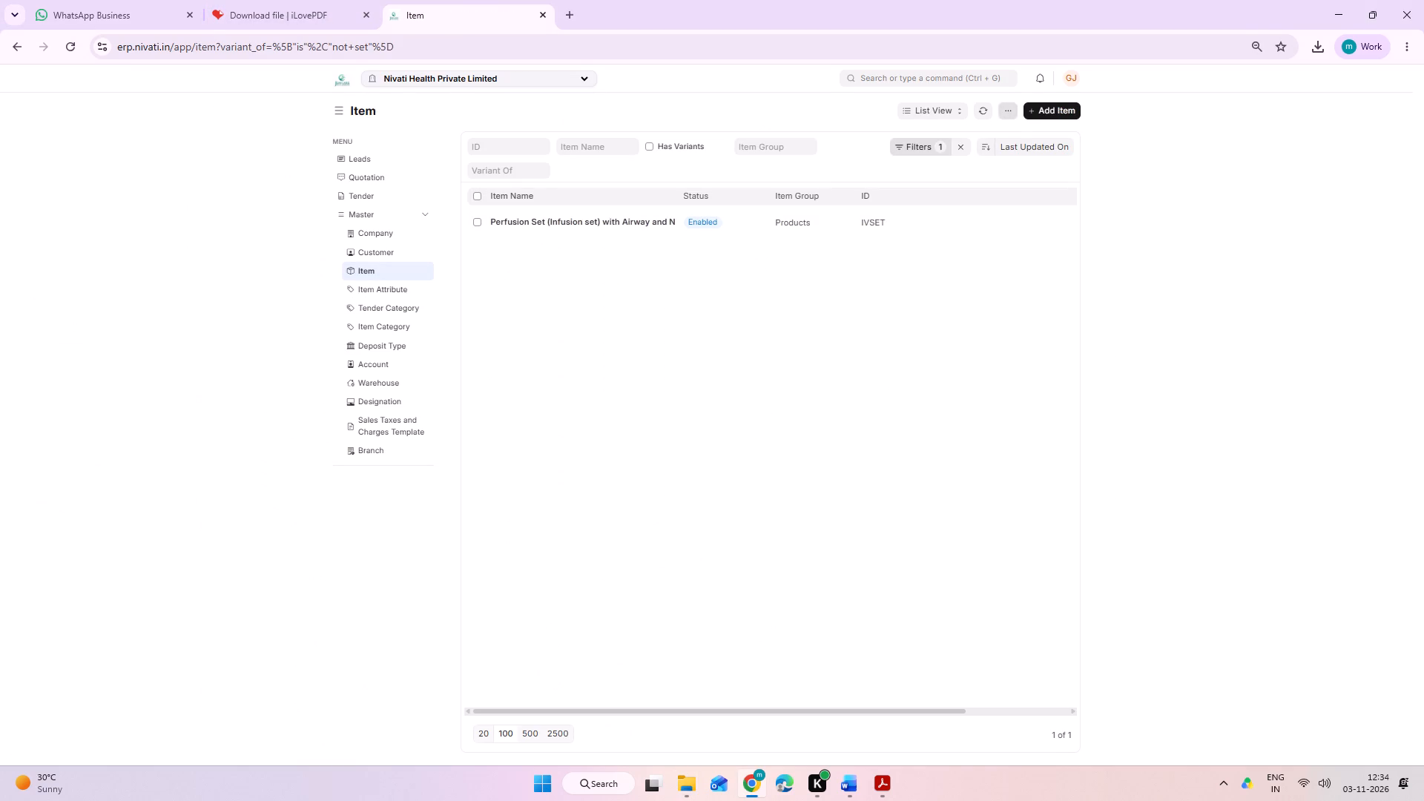
pyautogui.click(1015, 112)
pyautogui.click(934, 141)
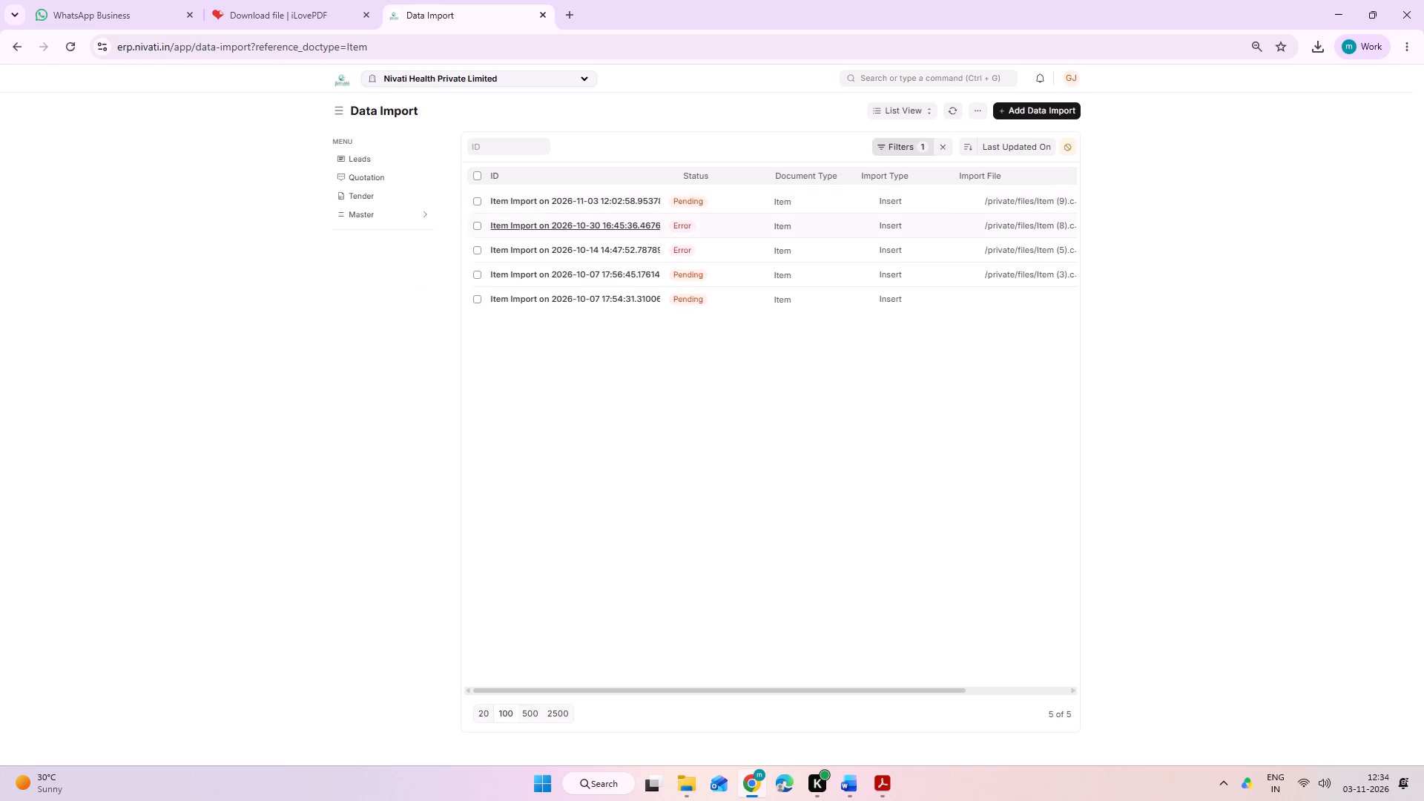
pyautogui.click(547, 202)
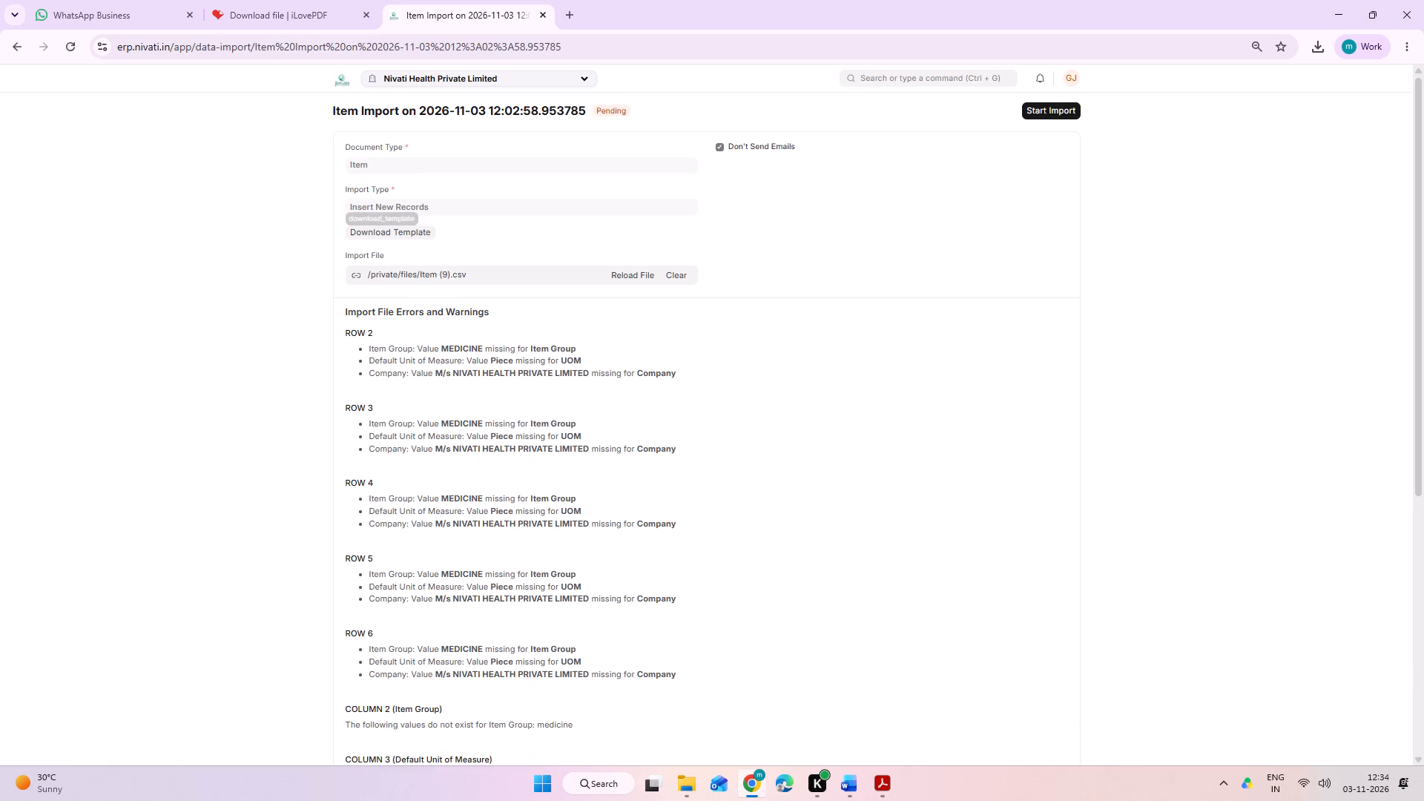
# Remove the attached Item (9).csv from the import record, confirming its deletion.
pyautogui.click(667, 274)
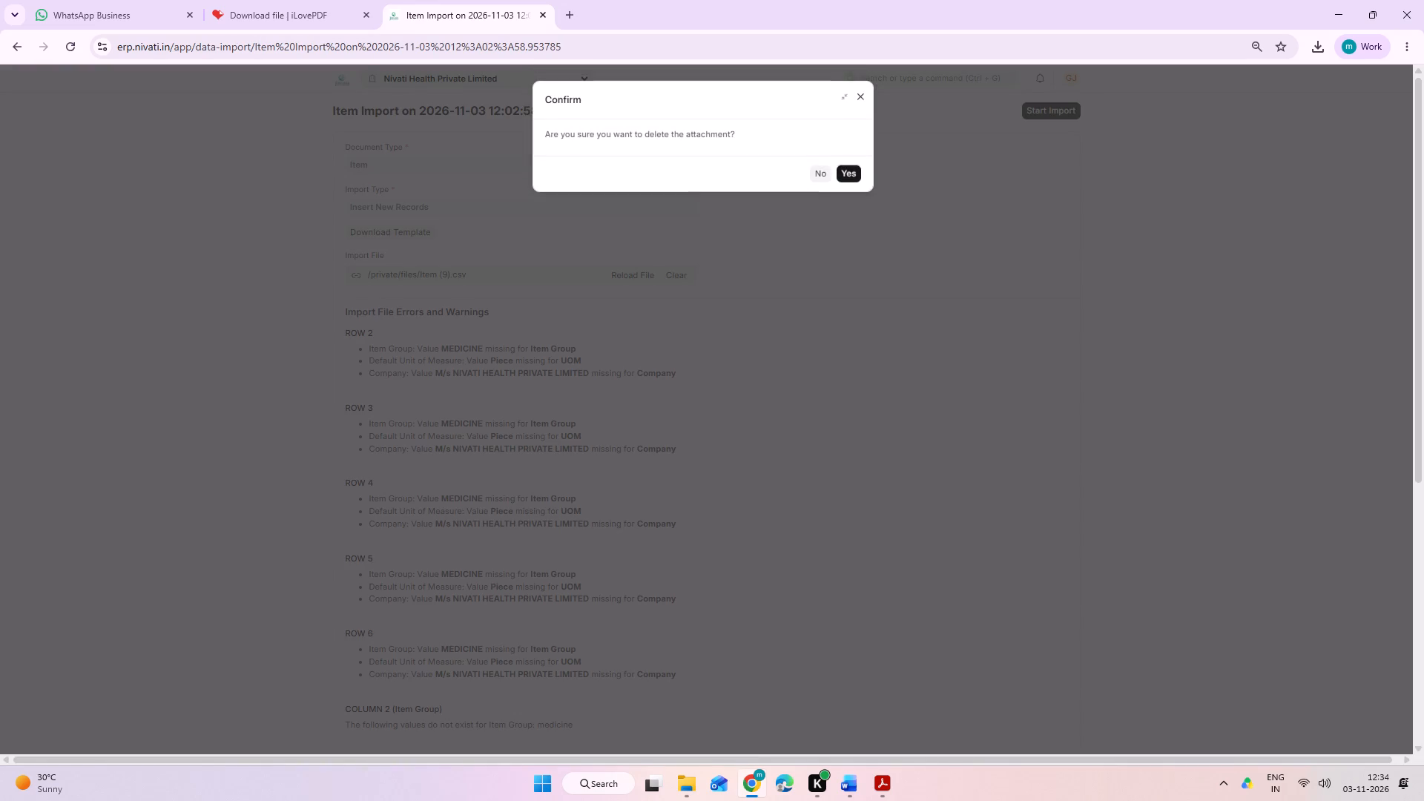
pyautogui.click(857, 177)
# Attach the edited Item (9).csv from the Downloads folder to the import record and upload it.
pyautogui.click(440, 333)
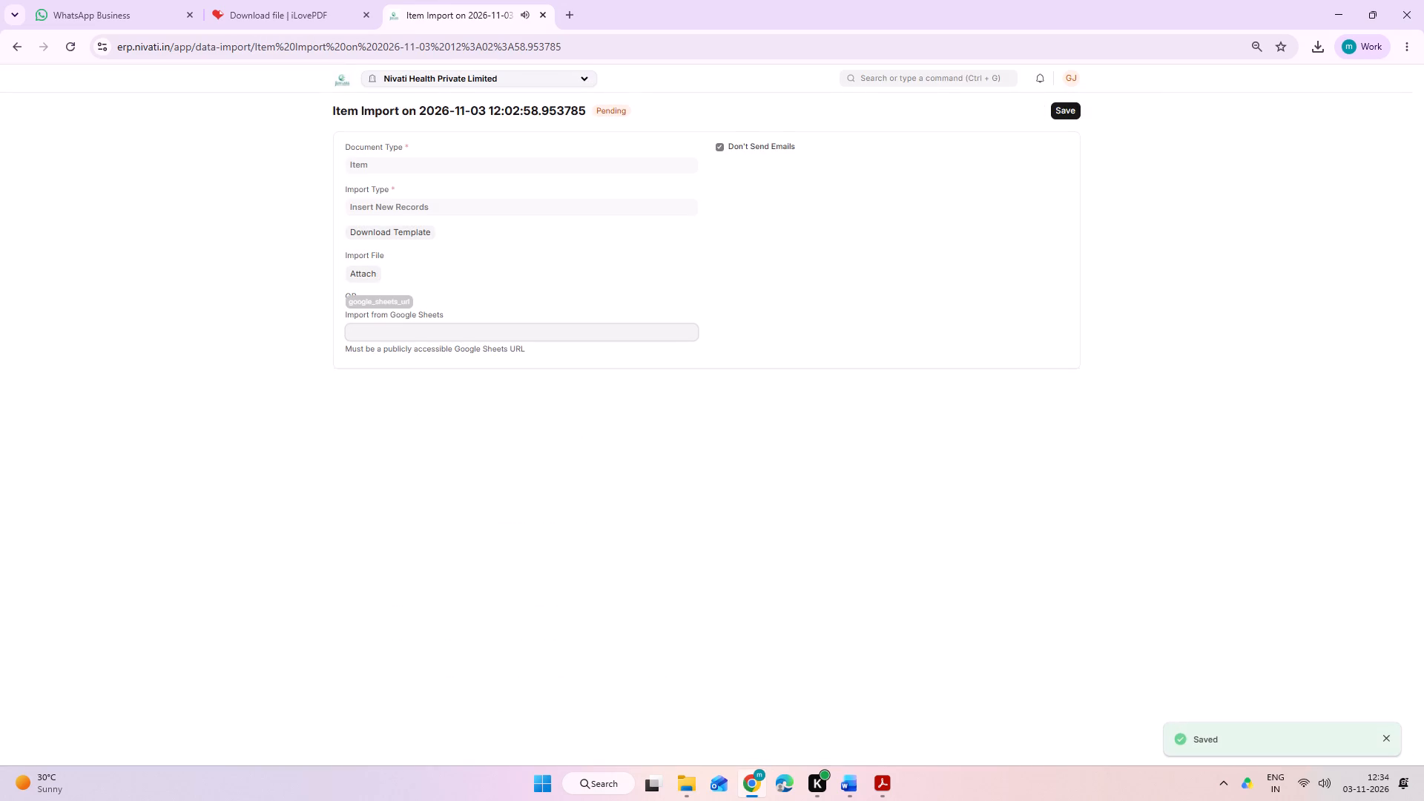
pyautogui.click(362, 277)
pyautogui.click(653, 217)
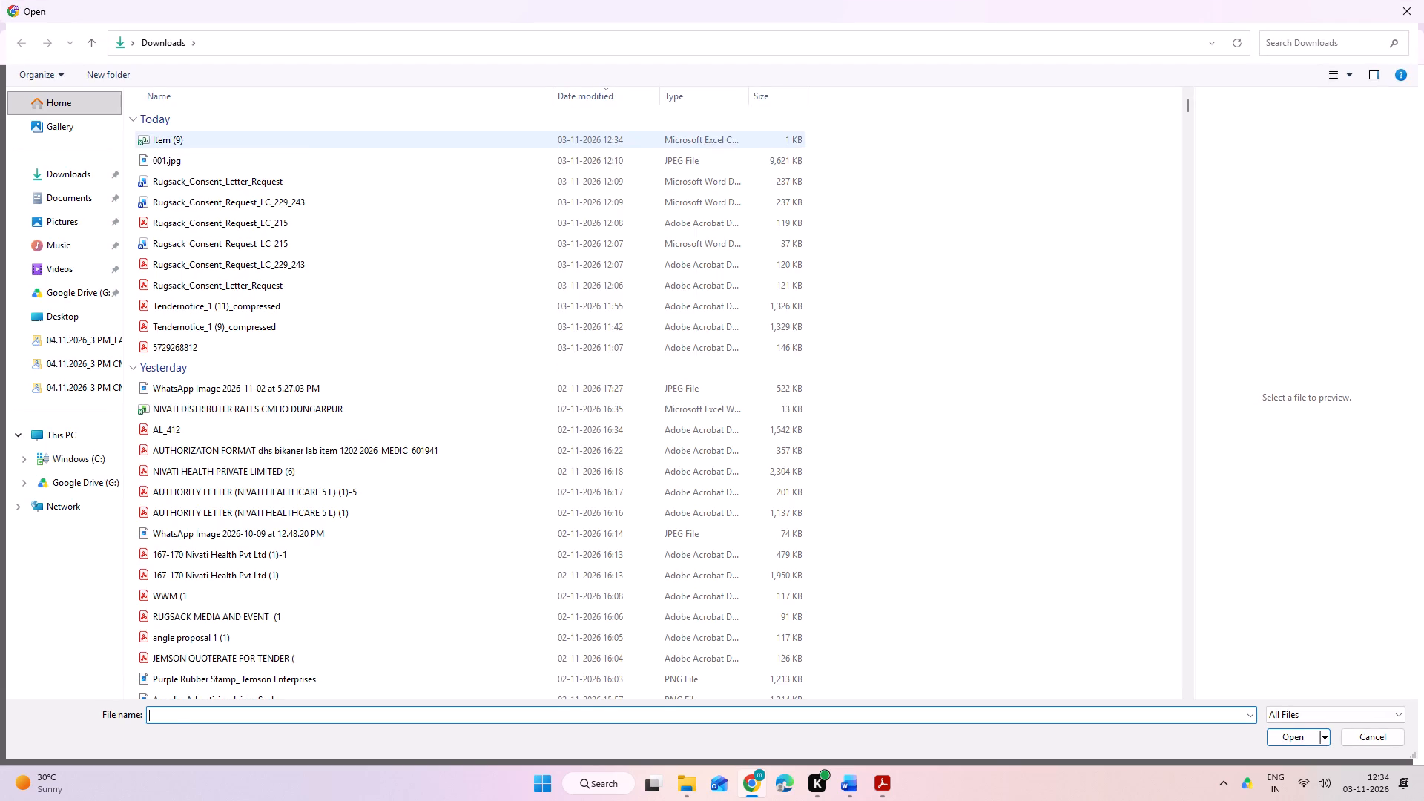
pyautogui.doubleClick(236, 142)
pyautogui.click(851, 217)
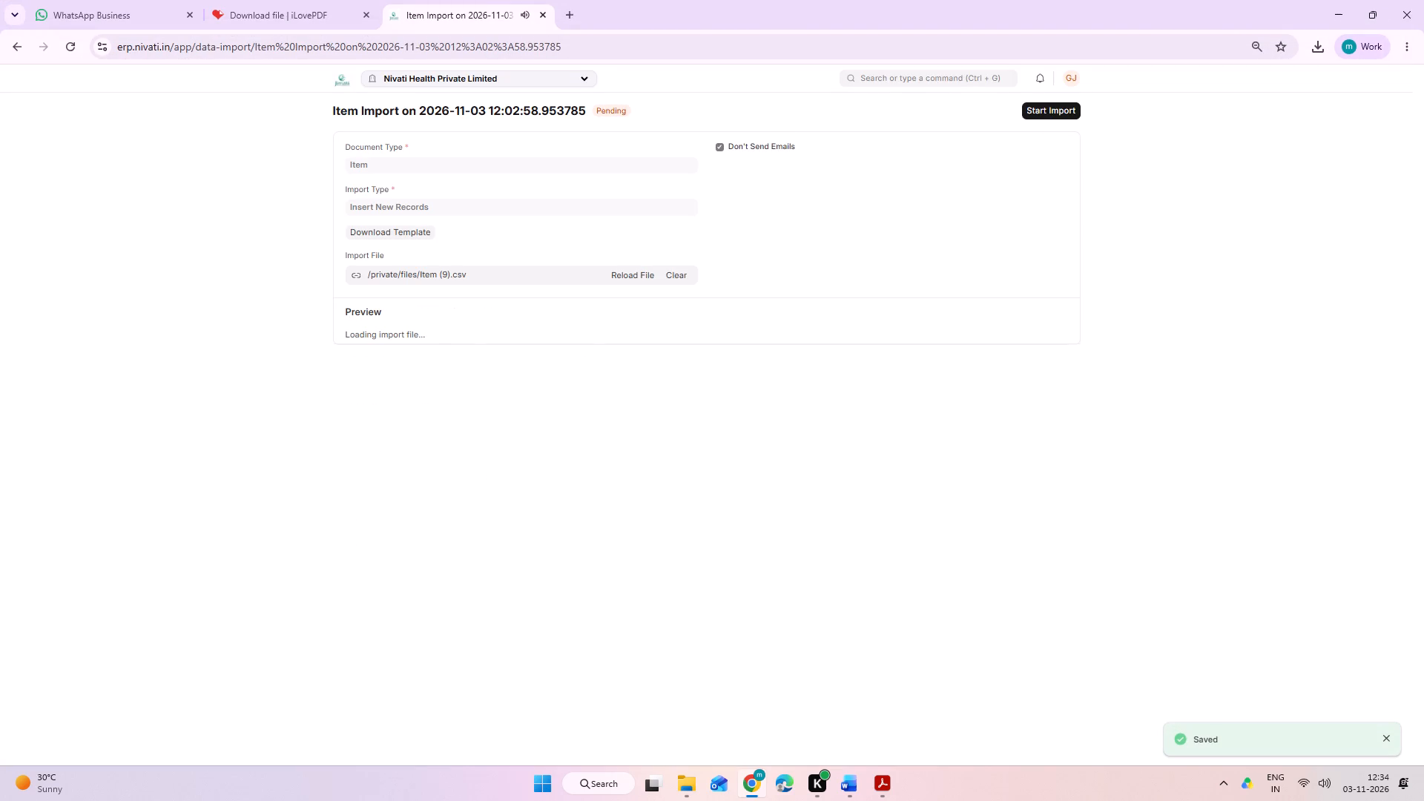
# Start the pending Item import with the newly attached file.
pyautogui.click(1044, 121)
pyautogui.click(1046, 115)
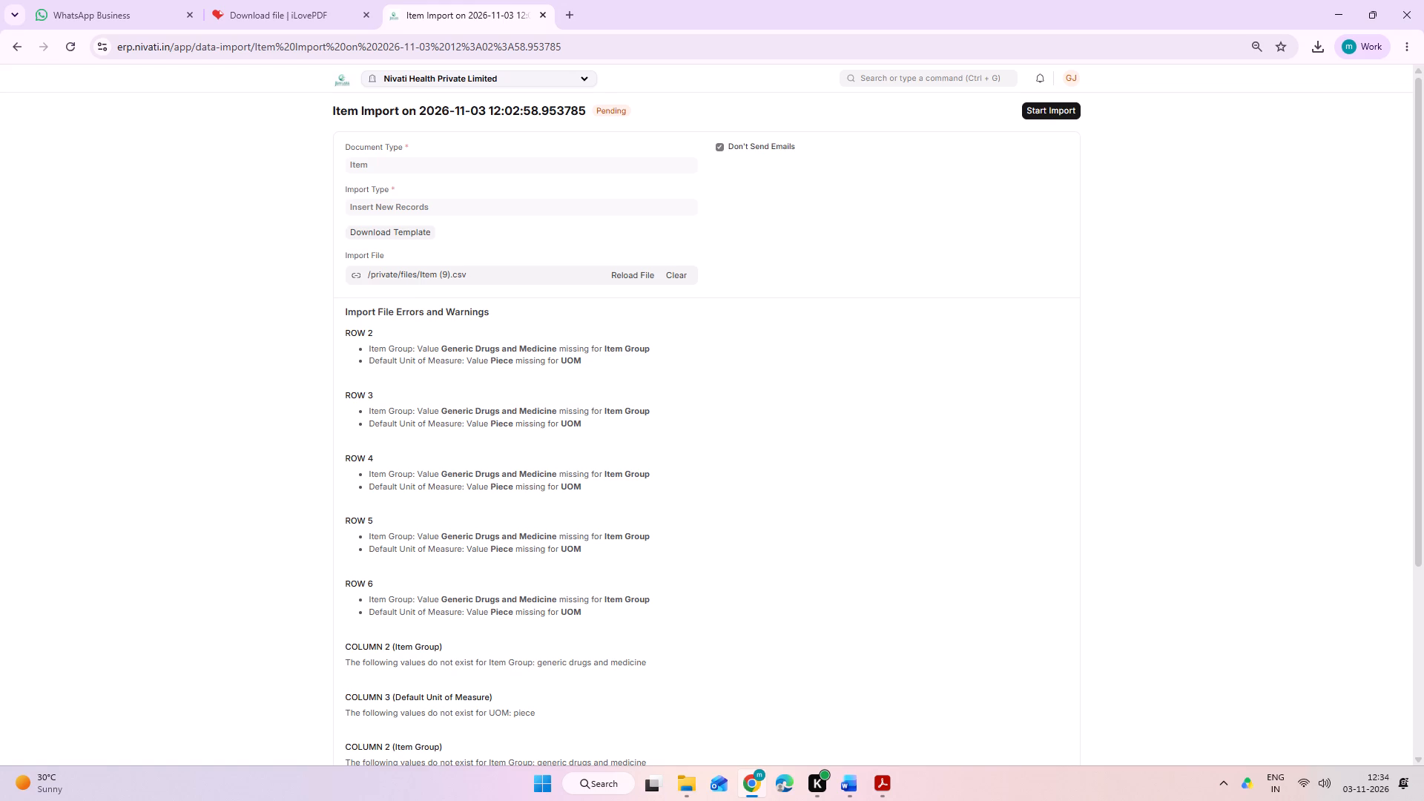
# Return to the ERP home and view the Item Attribute list among the master records.
pyautogui.click(343, 82)
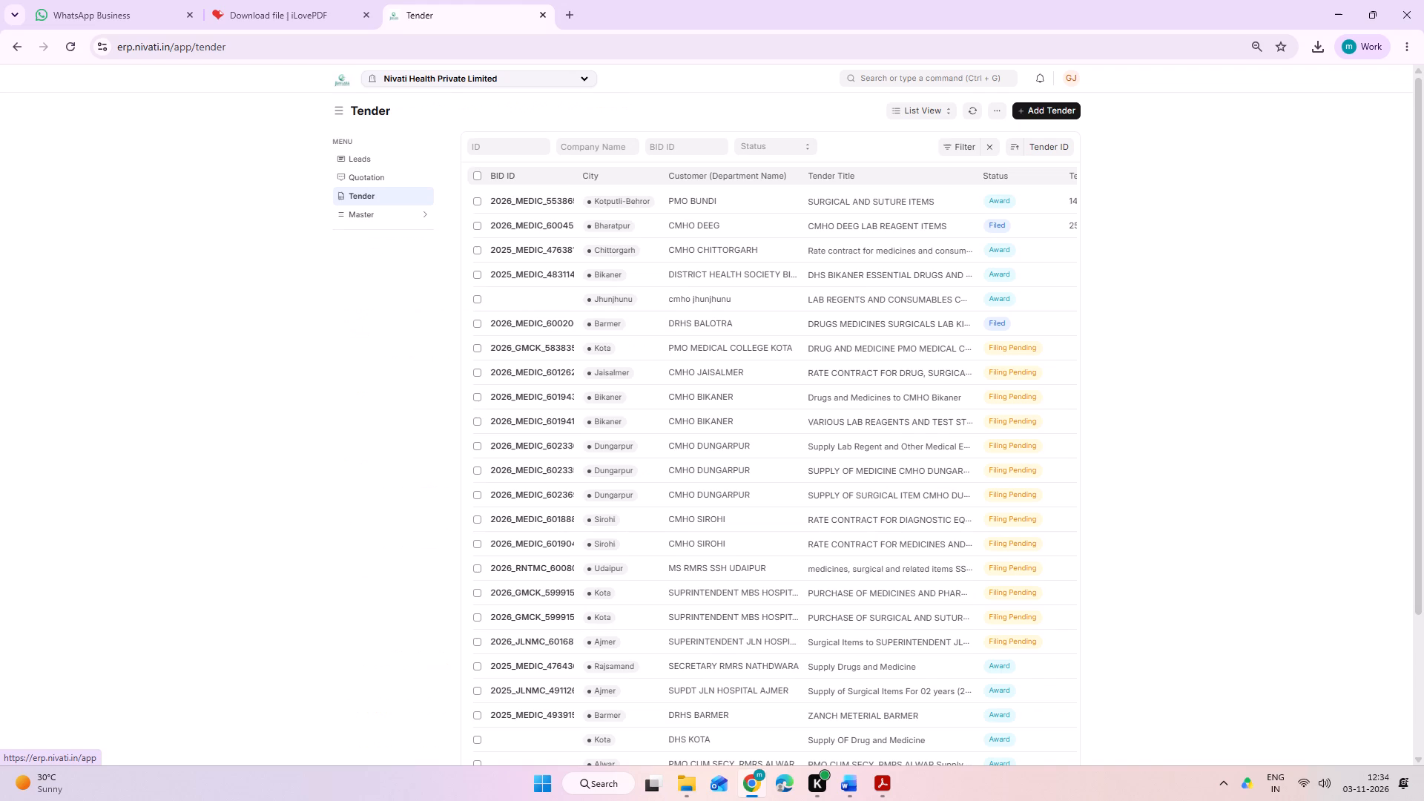
pyautogui.click(367, 213)
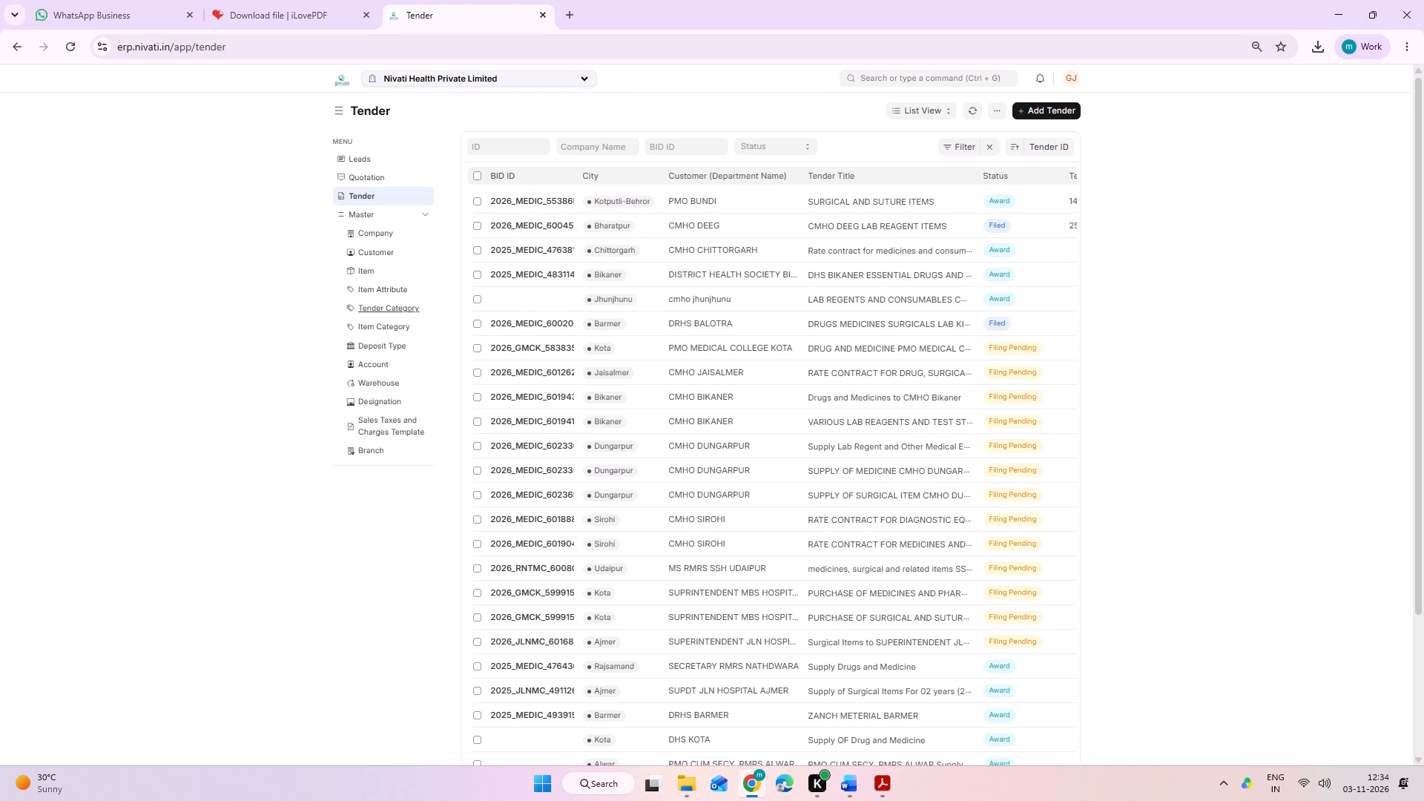
pyautogui.click(391, 289)
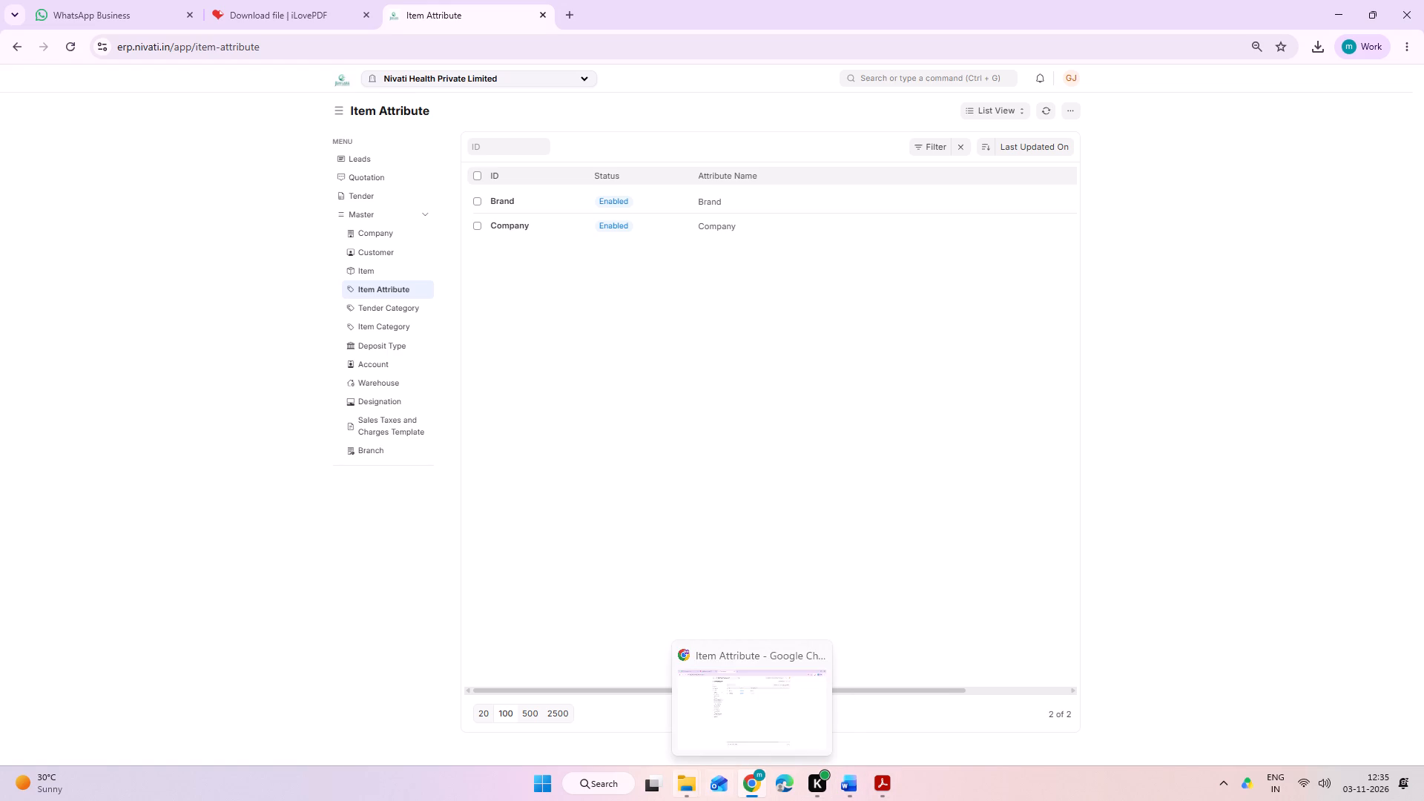
# Reopen Item (9).csv from the Downloads folder in Excel and fit the Default Unit of Measure column to its text.
pyautogui.click(630, 706)
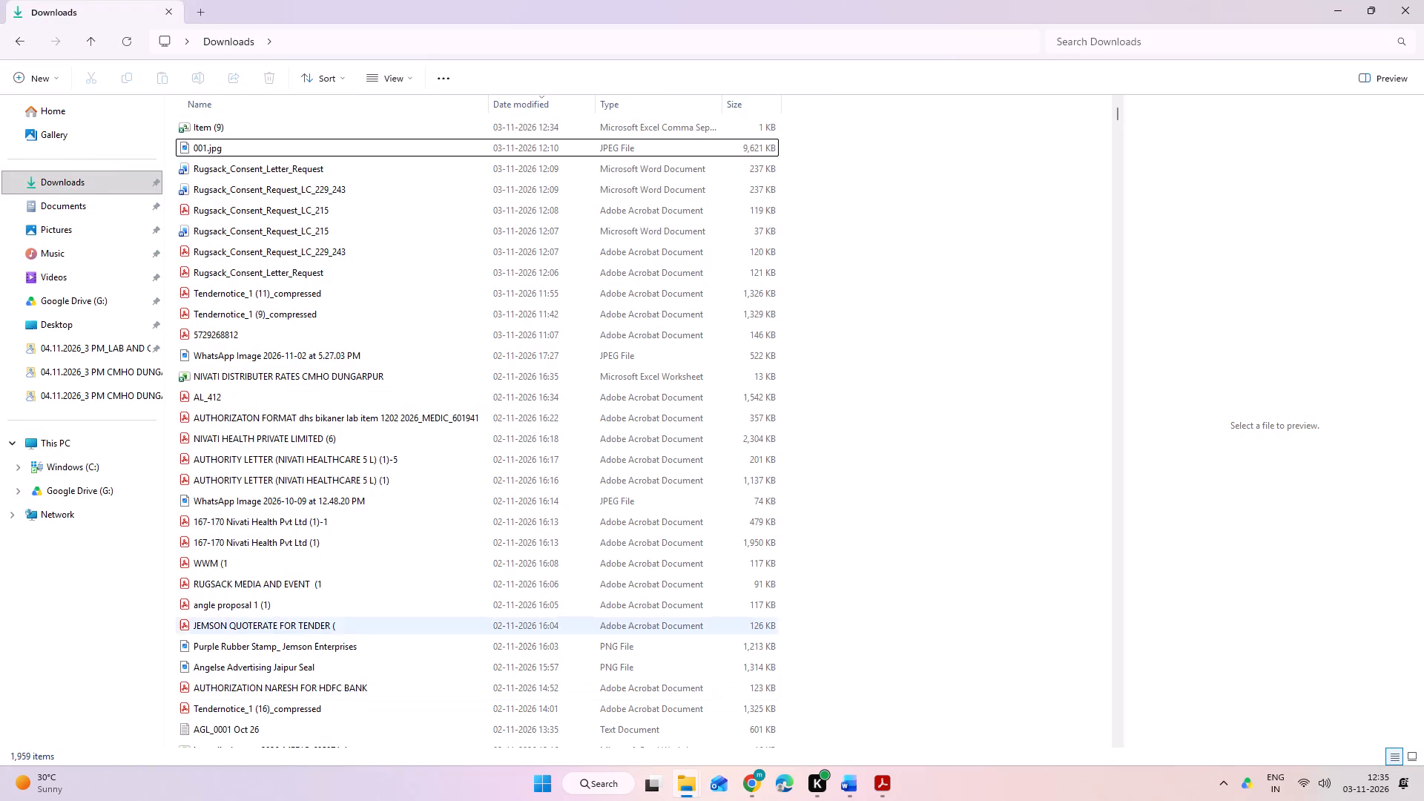
pyautogui.doubleClick(334, 122)
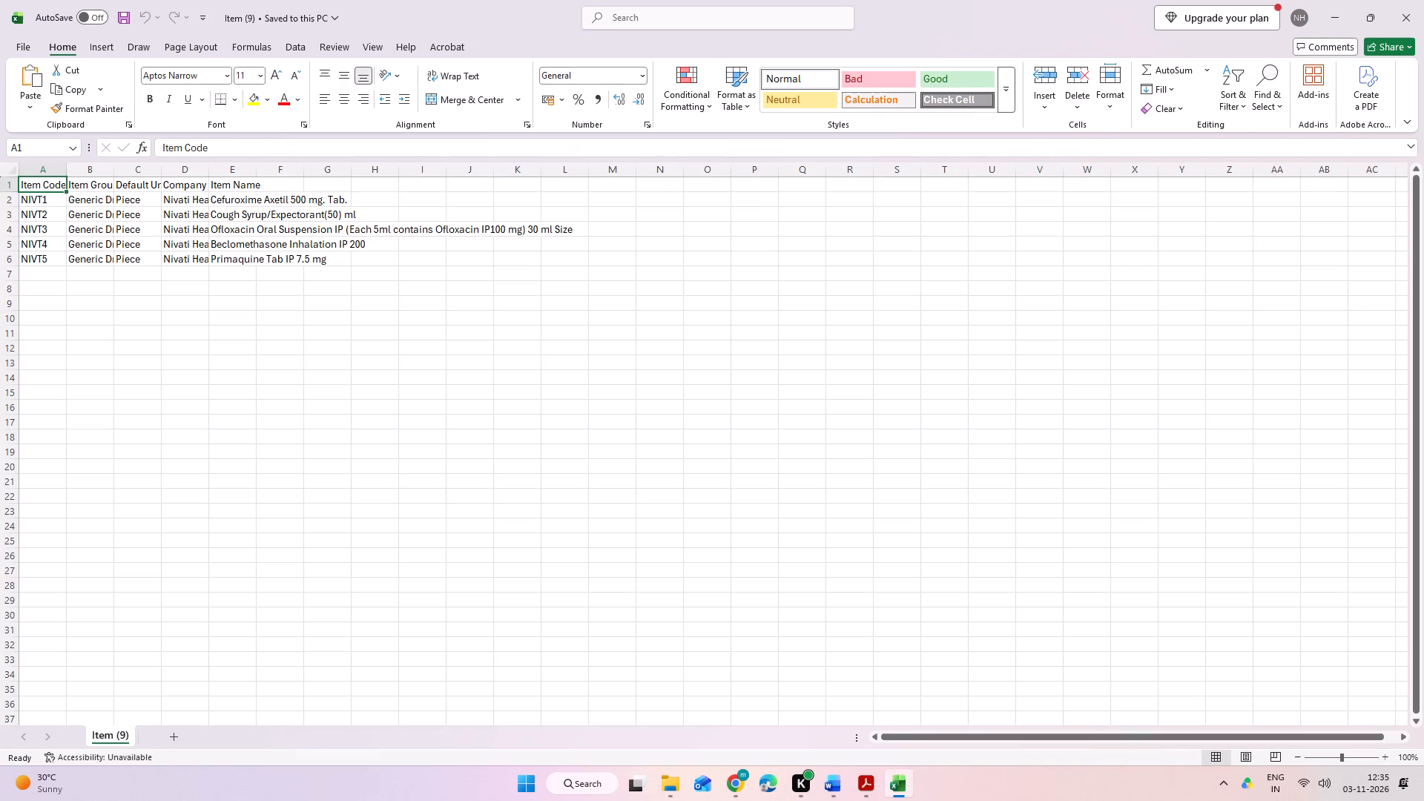
pyautogui.doubleClick(166, 171)
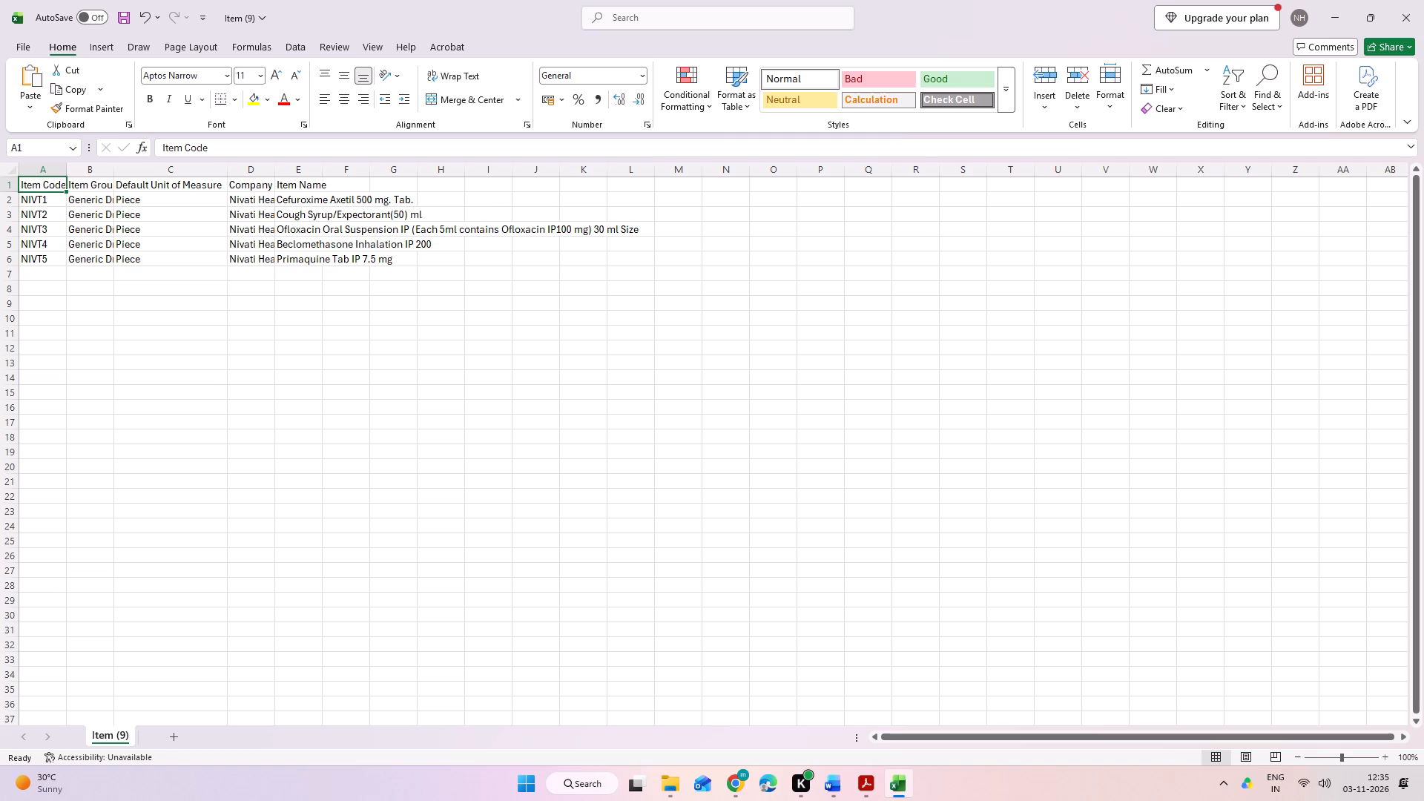
# Switch back to the browser and examine the Item Category list, including the Drugs and Medicine record.
pyautogui.click(742, 667)
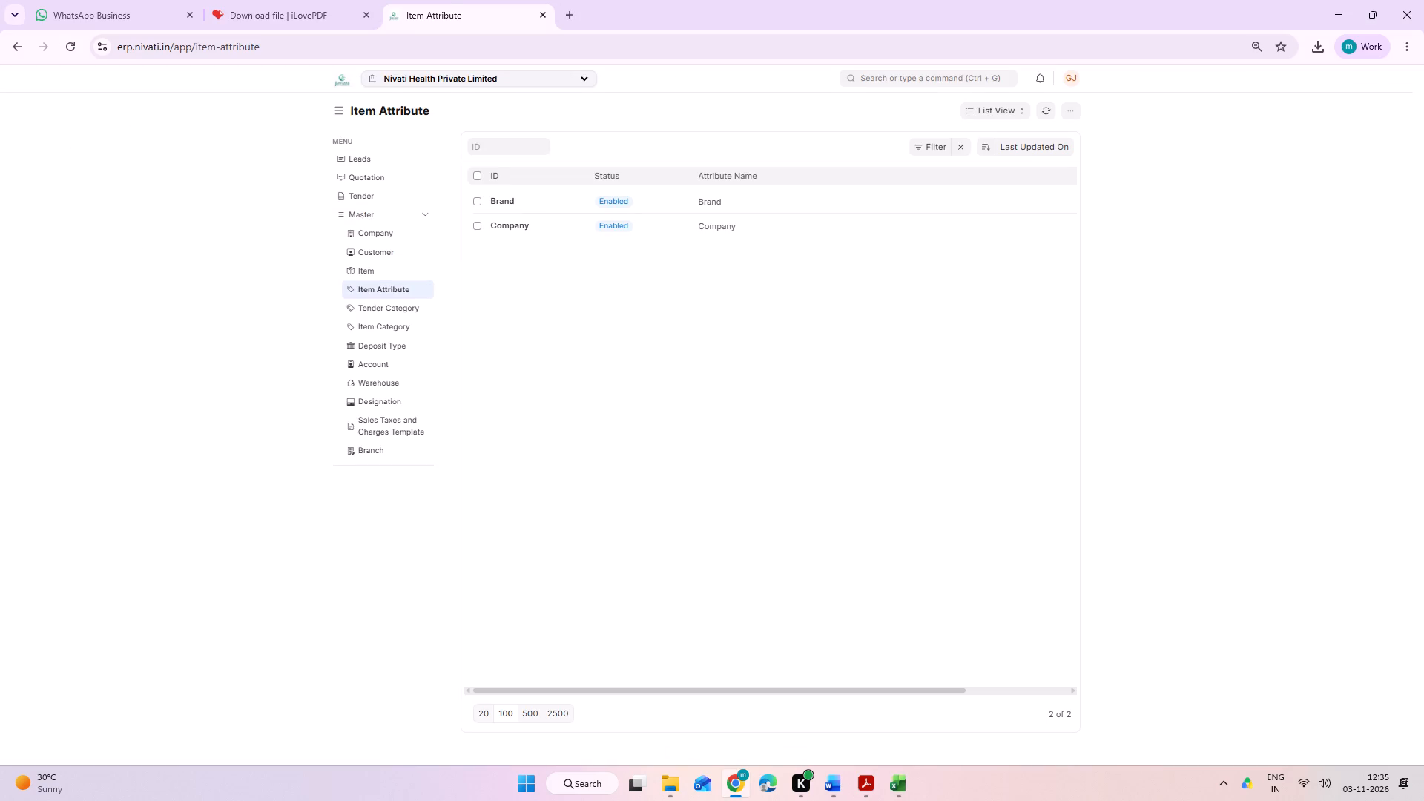
pyautogui.click(394, 334)
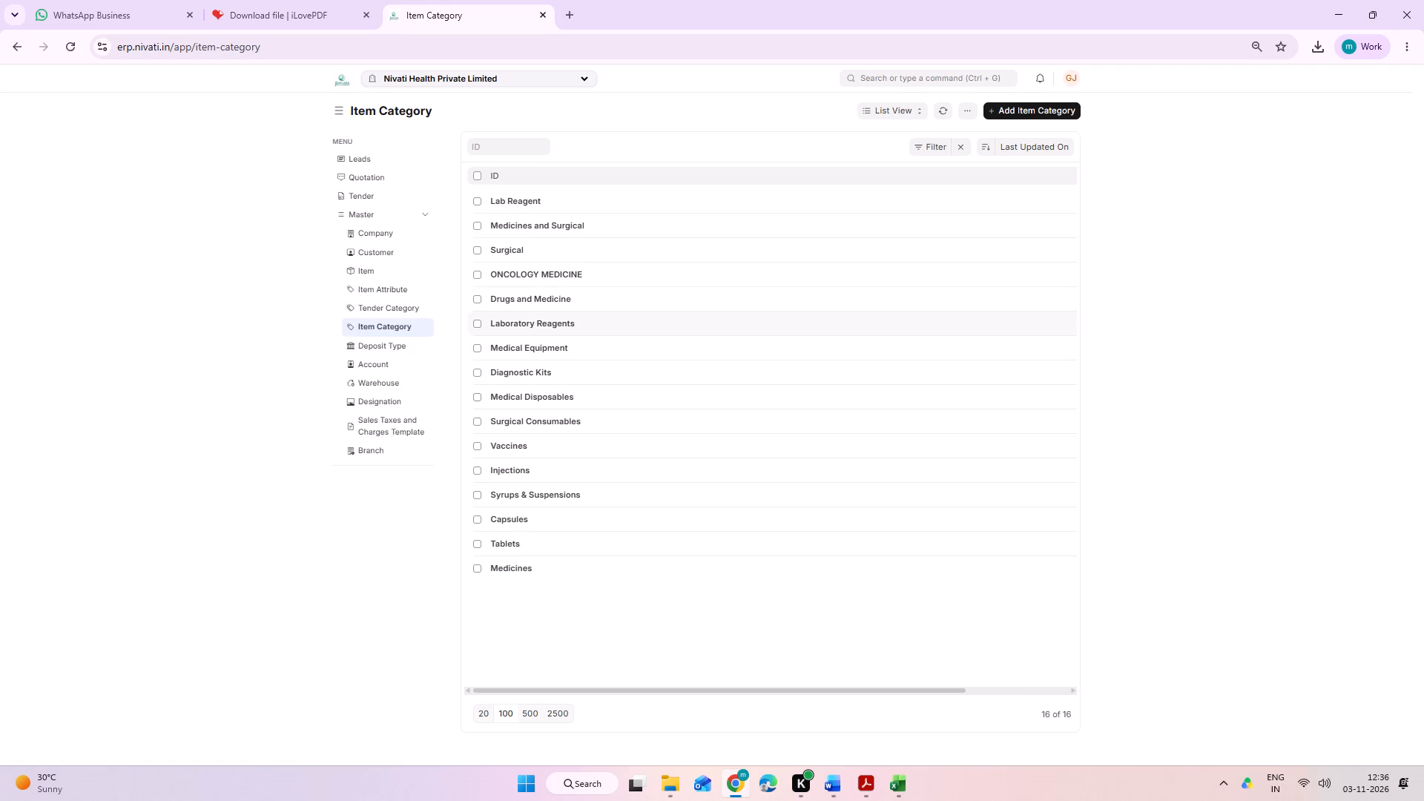
pyautogui.click(576, 311)
pyautogui.click(585, 304)
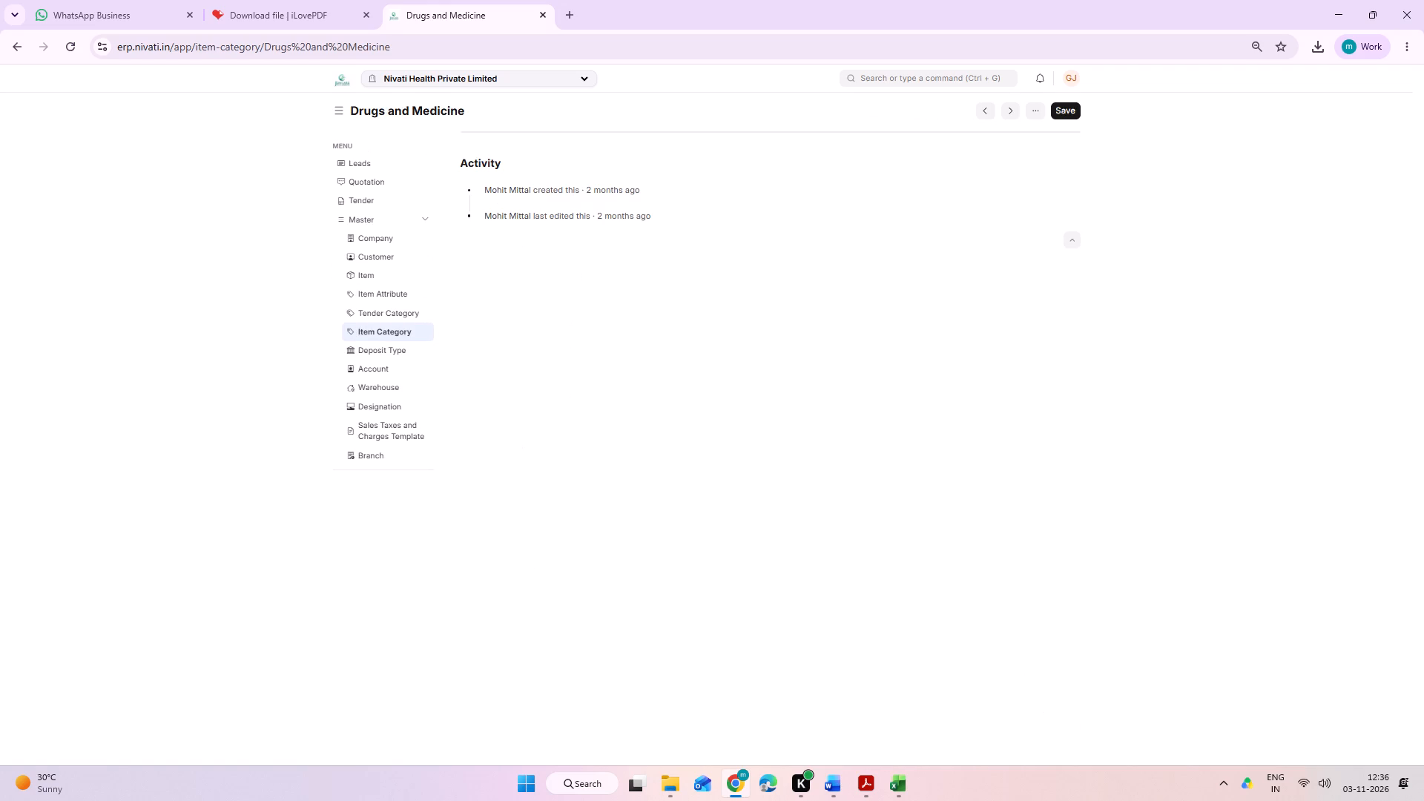
pyautogui.click(392, 332)
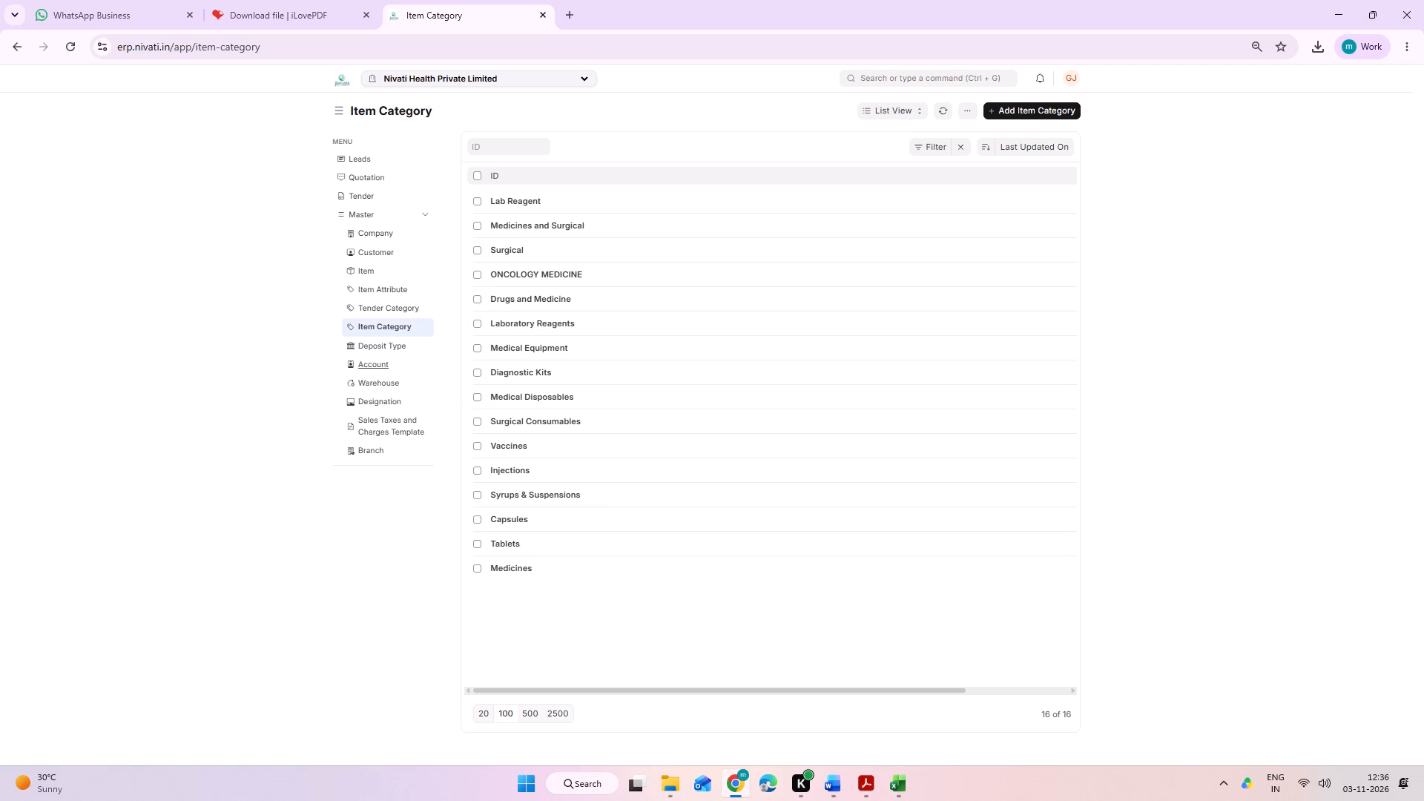
pyautogui.click(374, 557)
pyautogui.click(383, 519)
# Look through the Deposit Type and Account master lists.
pyautogui.click(403, 346)
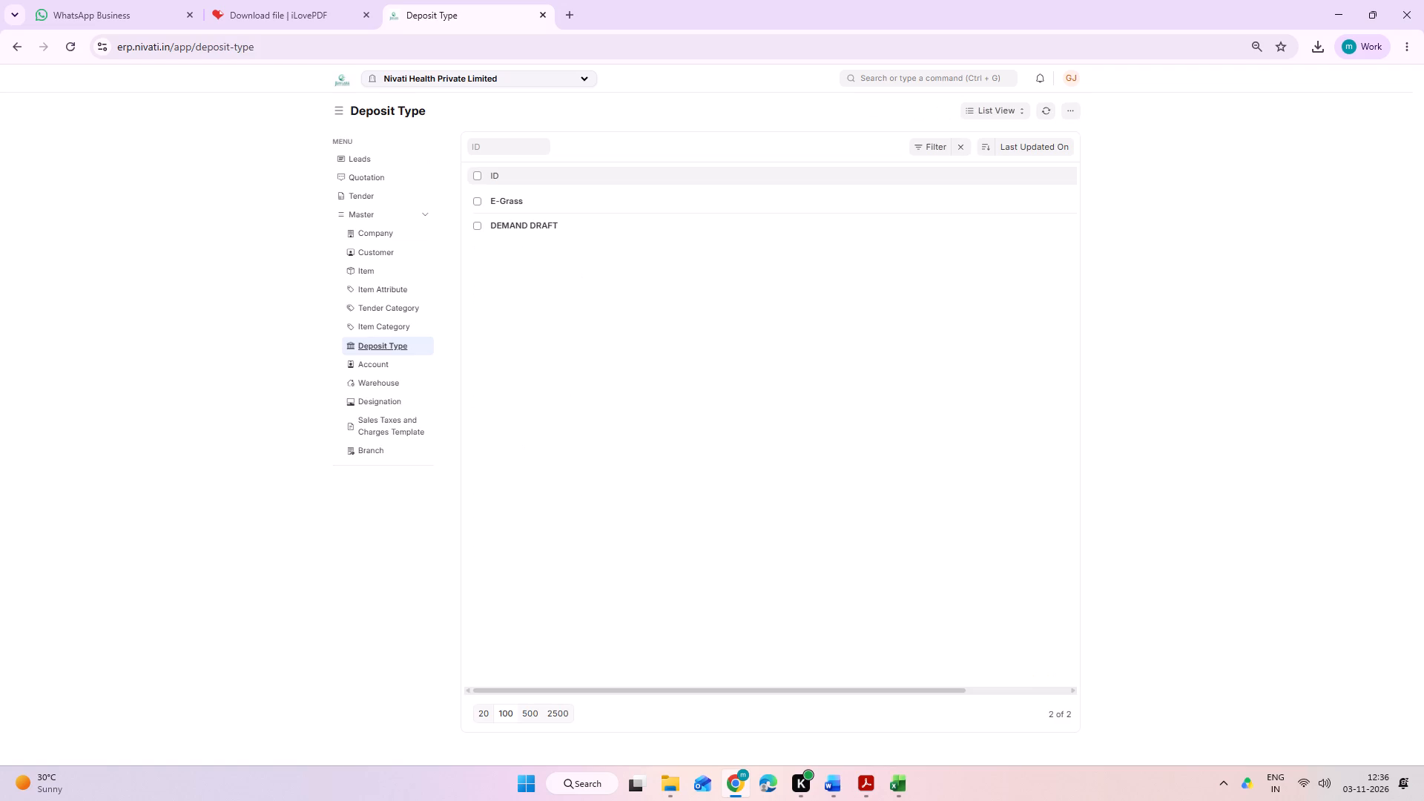
pyautogui.click(376, 365)
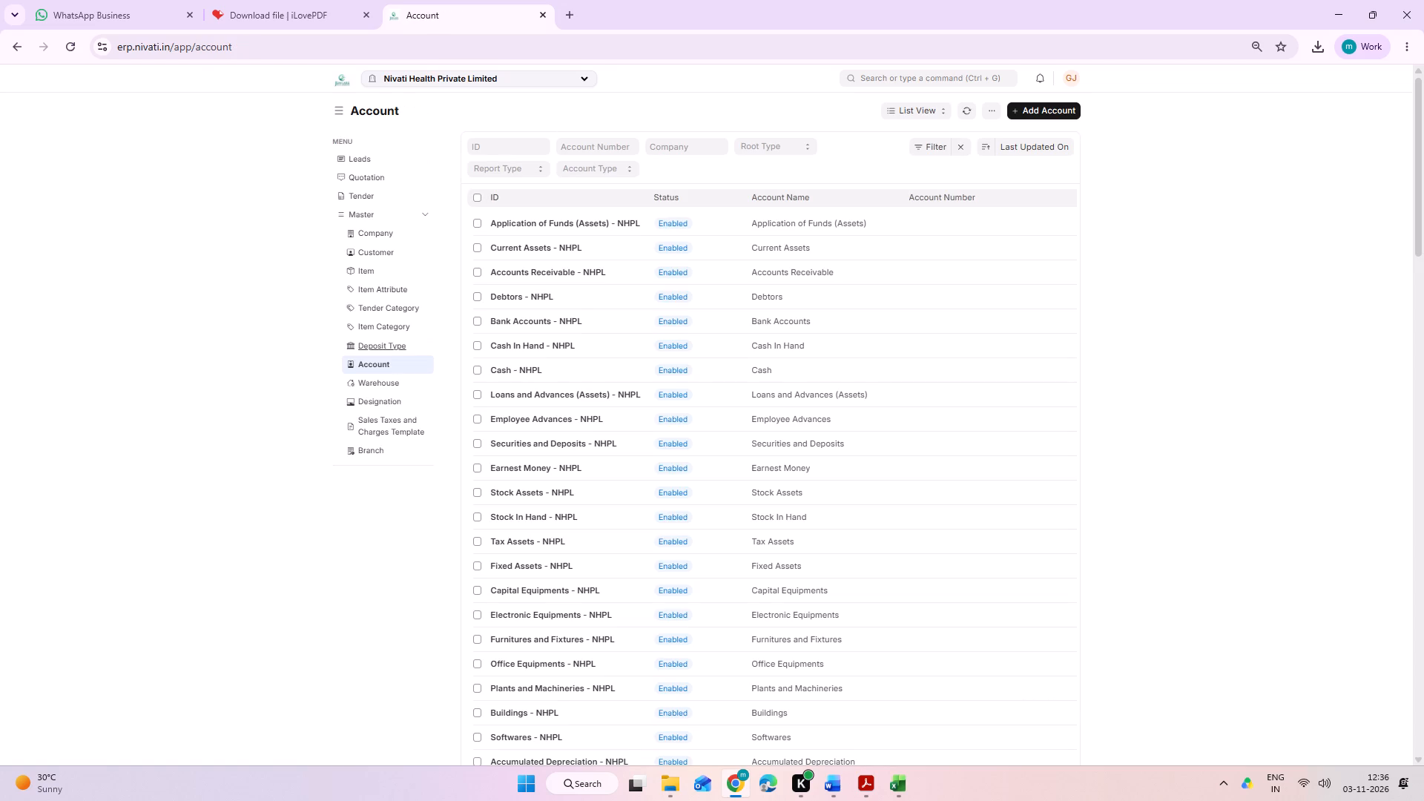
pyautogui.scroll(-4, 694, 332)
pyautogui.scroll(7, 694, 332)
pyautogui.scroll(-6, 692, 332)
pyautogui.scroll(-13, 731, 689)
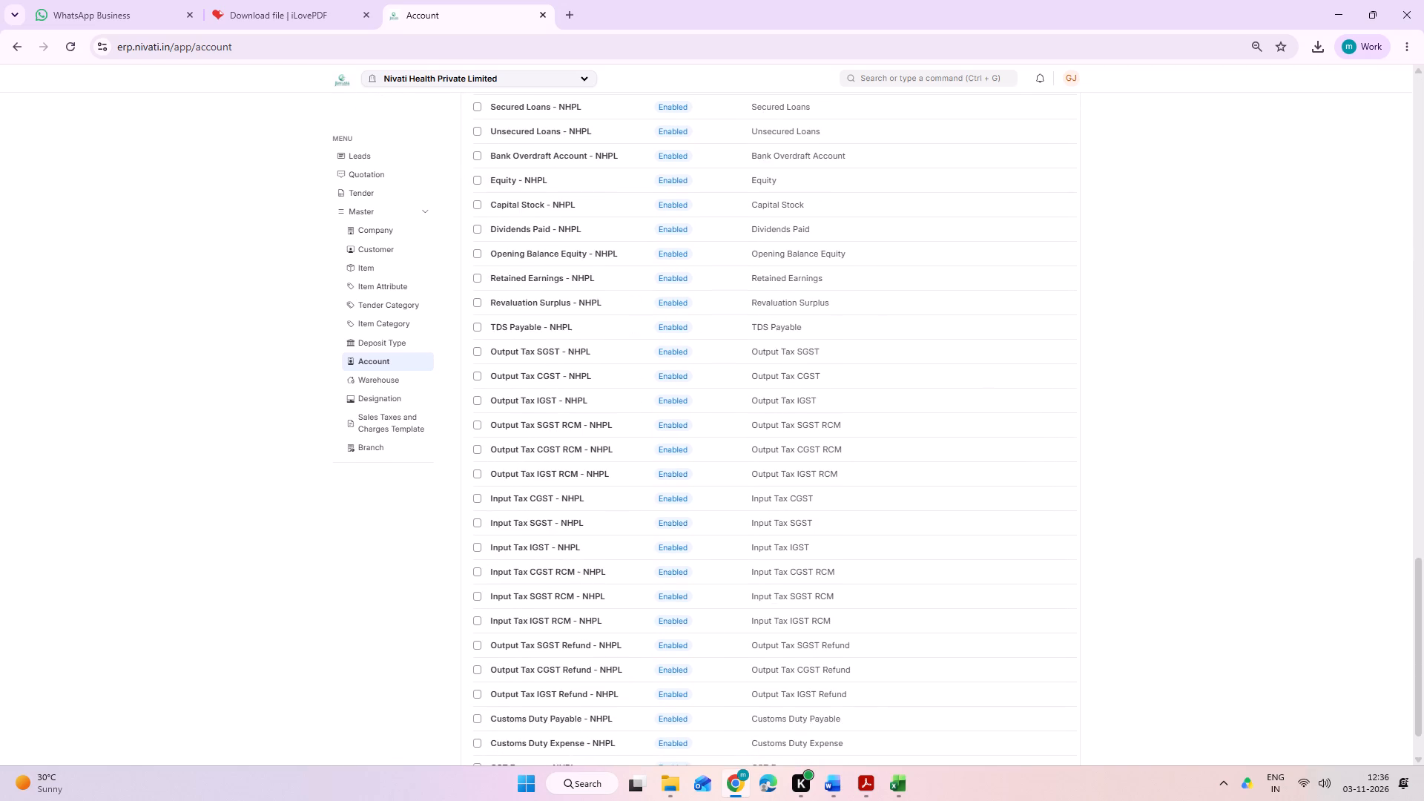
pyautogui.scroll(-3, 755, 649)
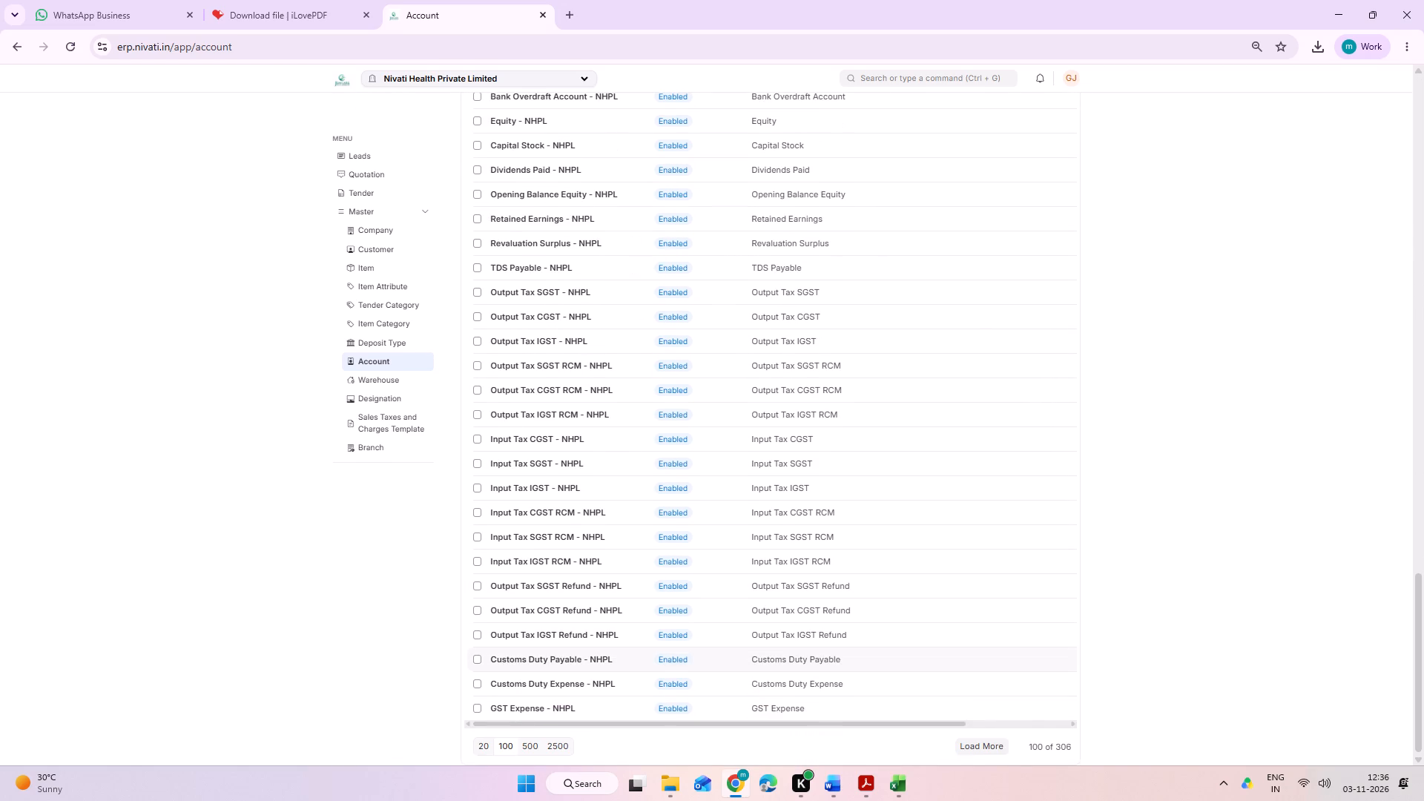
# Check the Designation, Branch, Sales Taxes and Charges Template, Tender Category and Item lists in the master records.
pyautogui.click(406, 399)
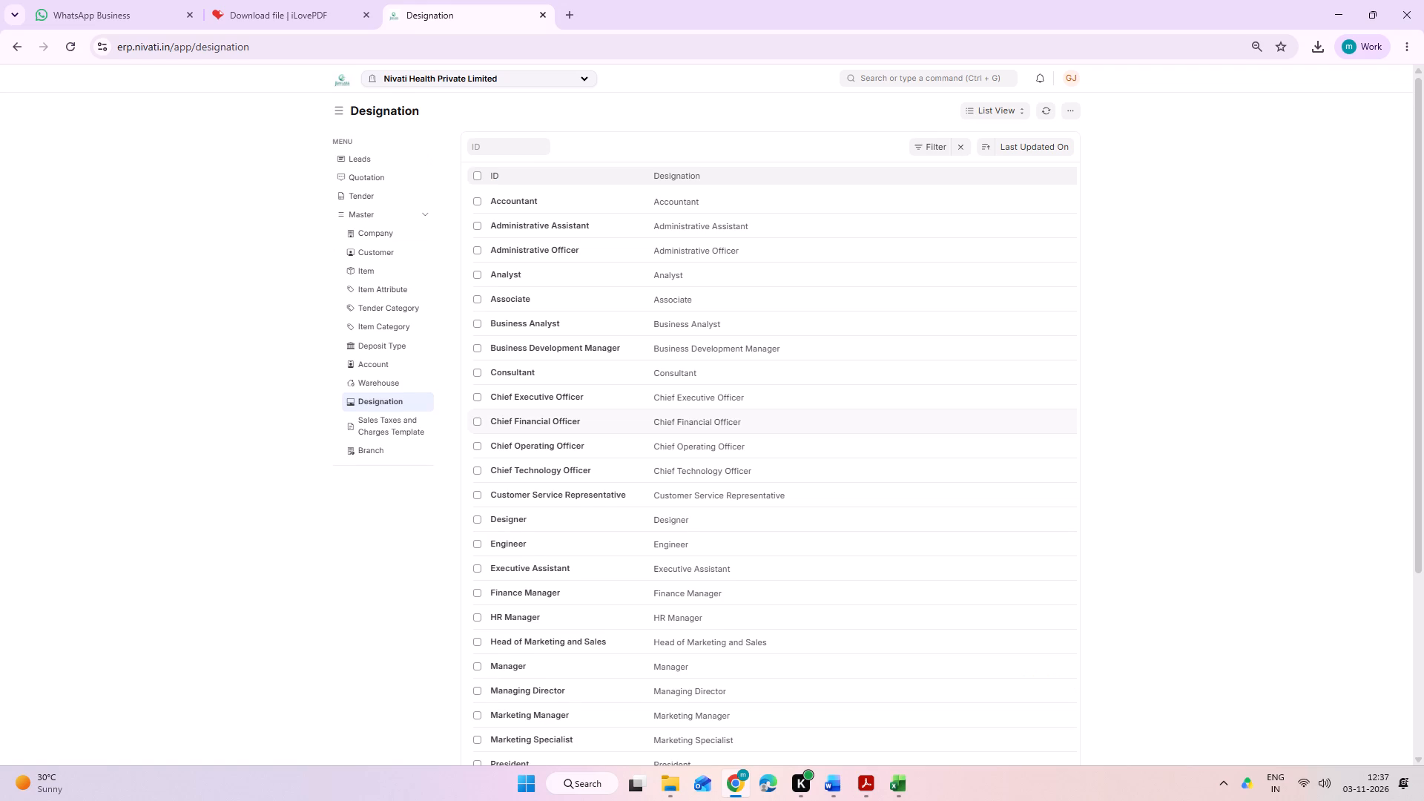
pyautogui.scroll(-5, 748, 495)
pyautogui.click(386, 453)
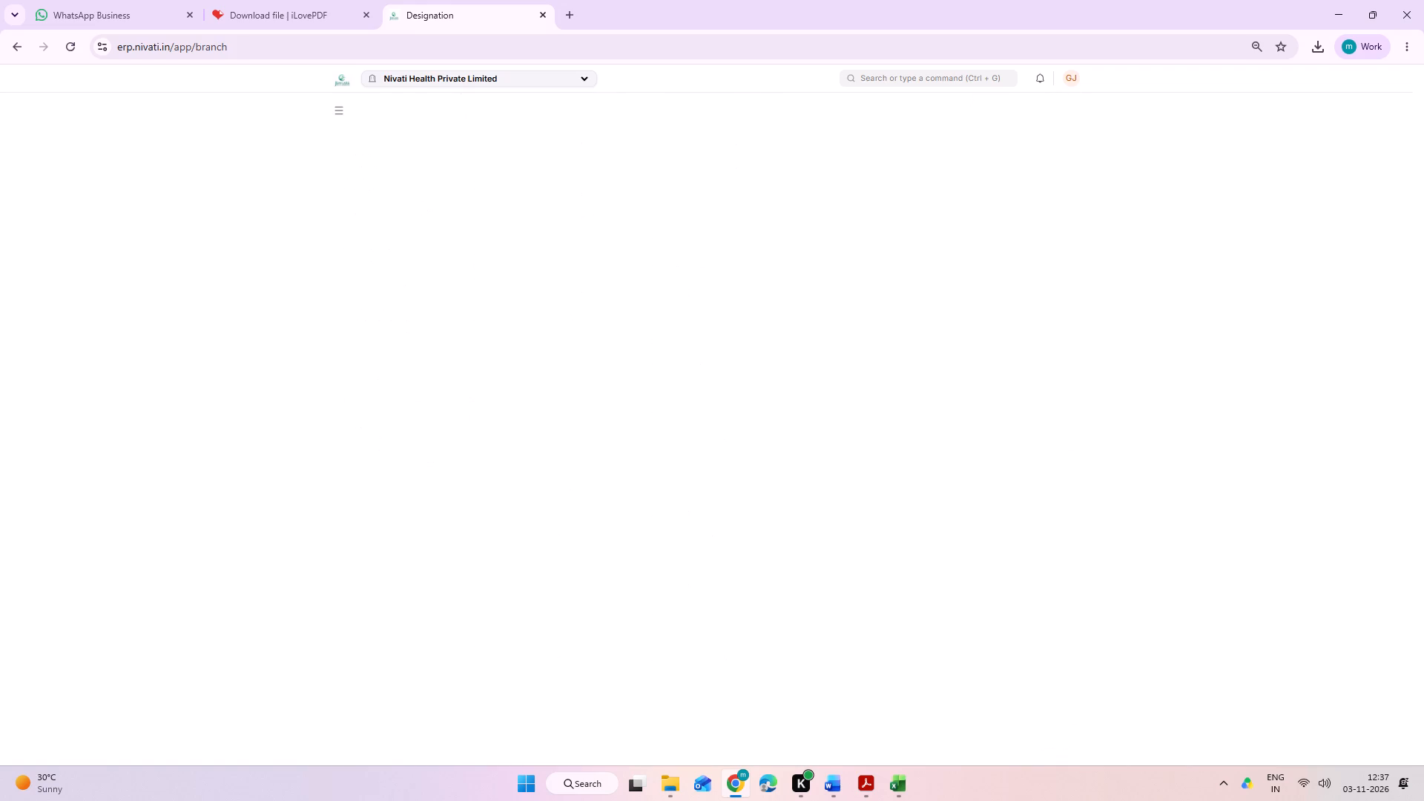
pyautogui.click(390, 435)
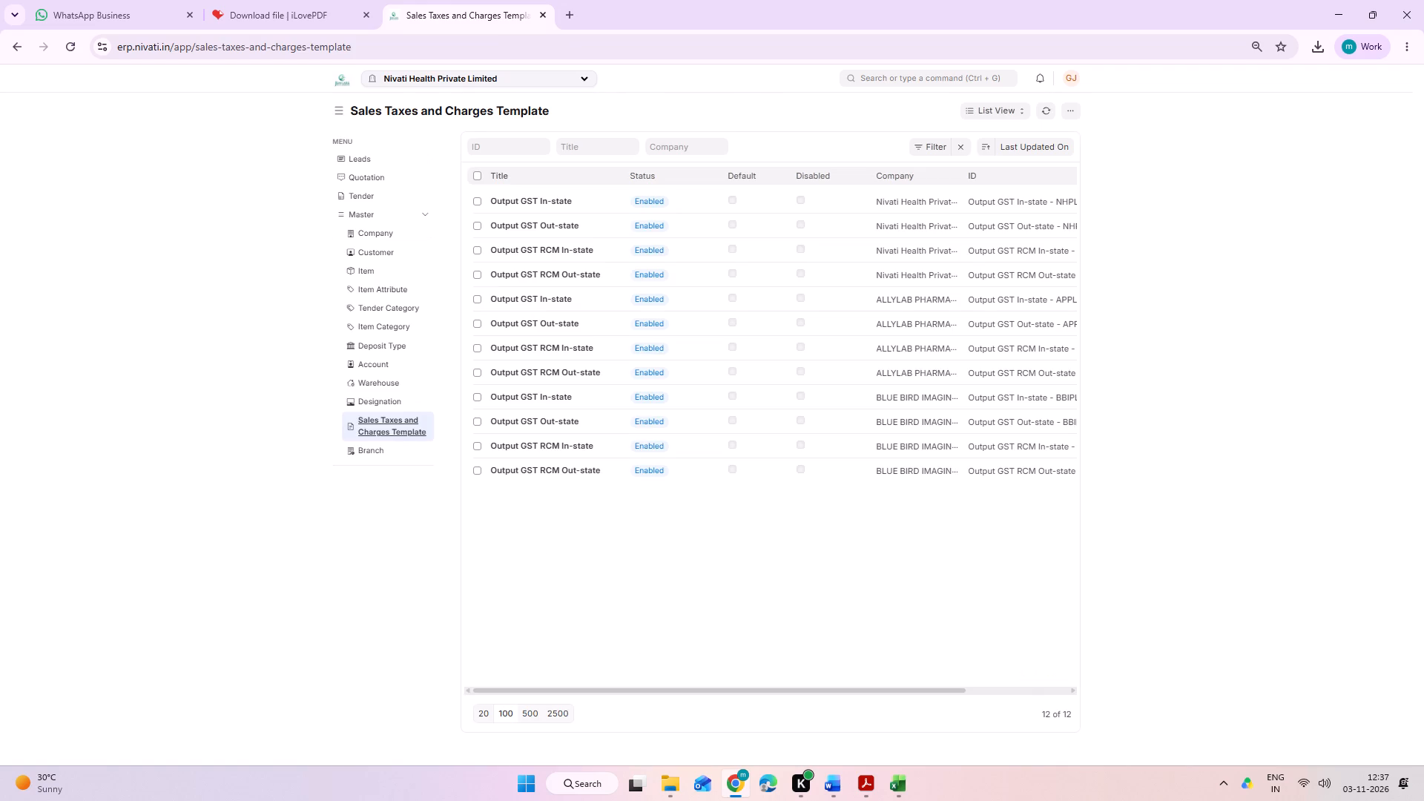
pyautogui.click(389, 314)
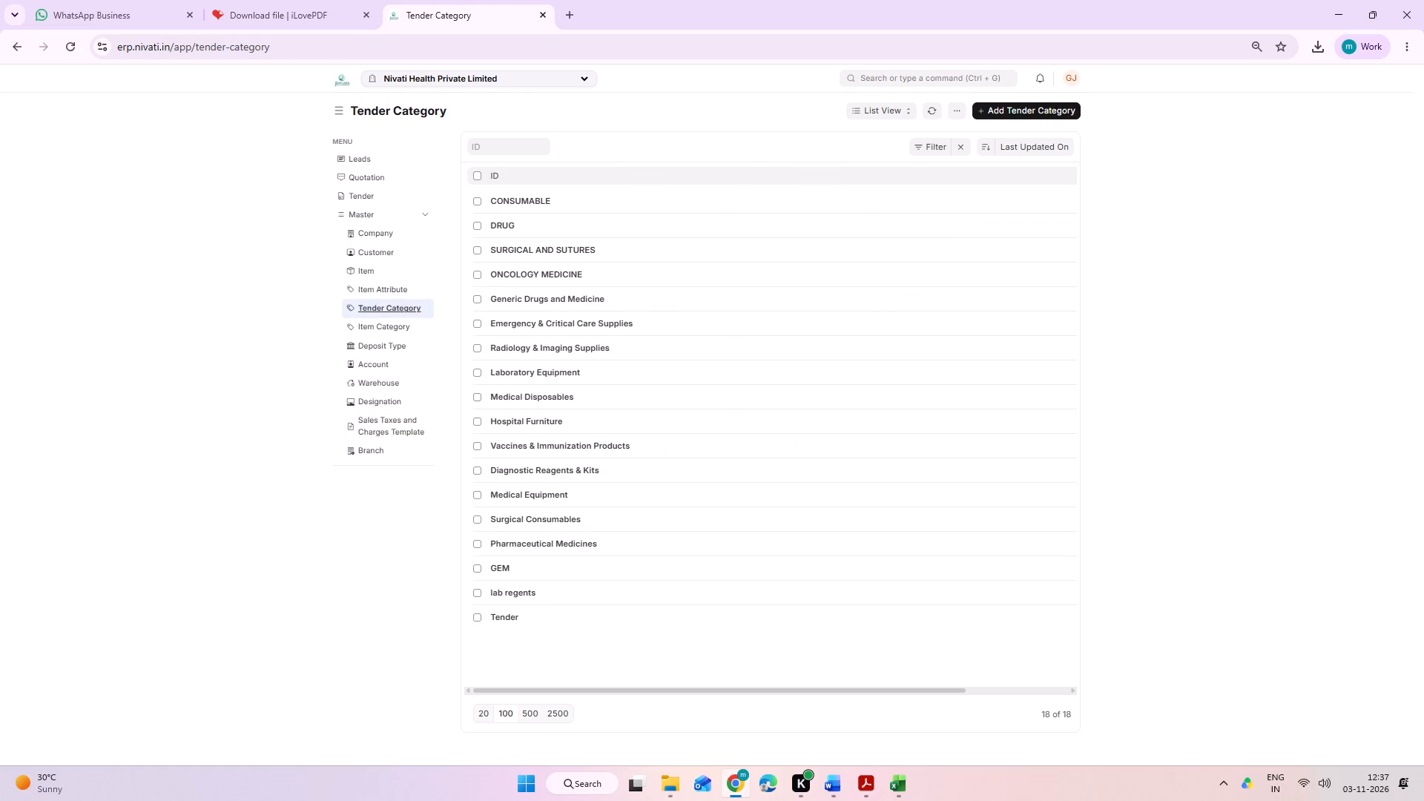
pyautogui.click(395, 270)
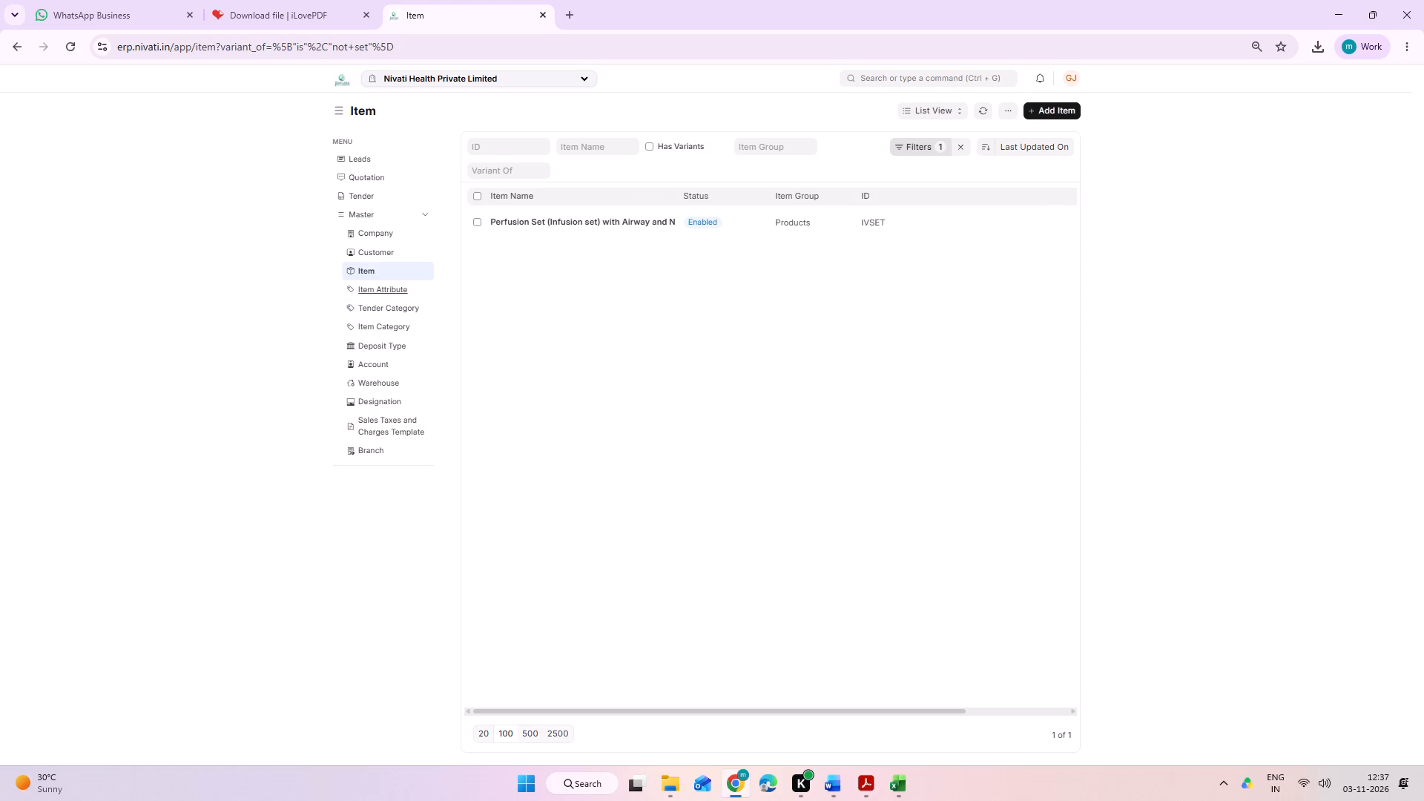
pyautogui.click(346, 111)
pyautogui.click(337, 114)
pyautogui.click(337, 114)
# Return to the CSV in Excel and fit the Company and Item Name columns to their text.
pyautogui.click(902, 795)
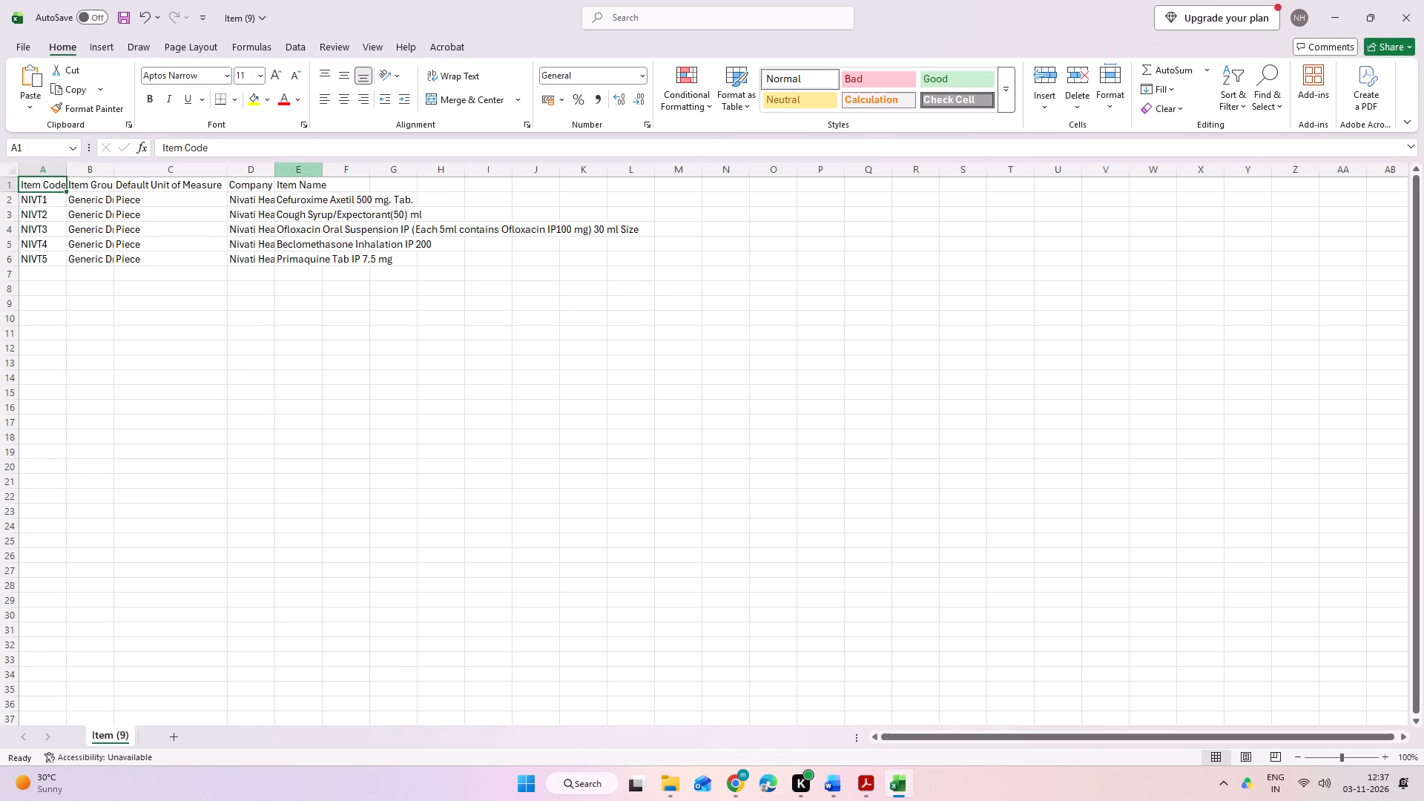
pyautogui.click(268, 177)
pyautogui.doubleClick(274, 173)
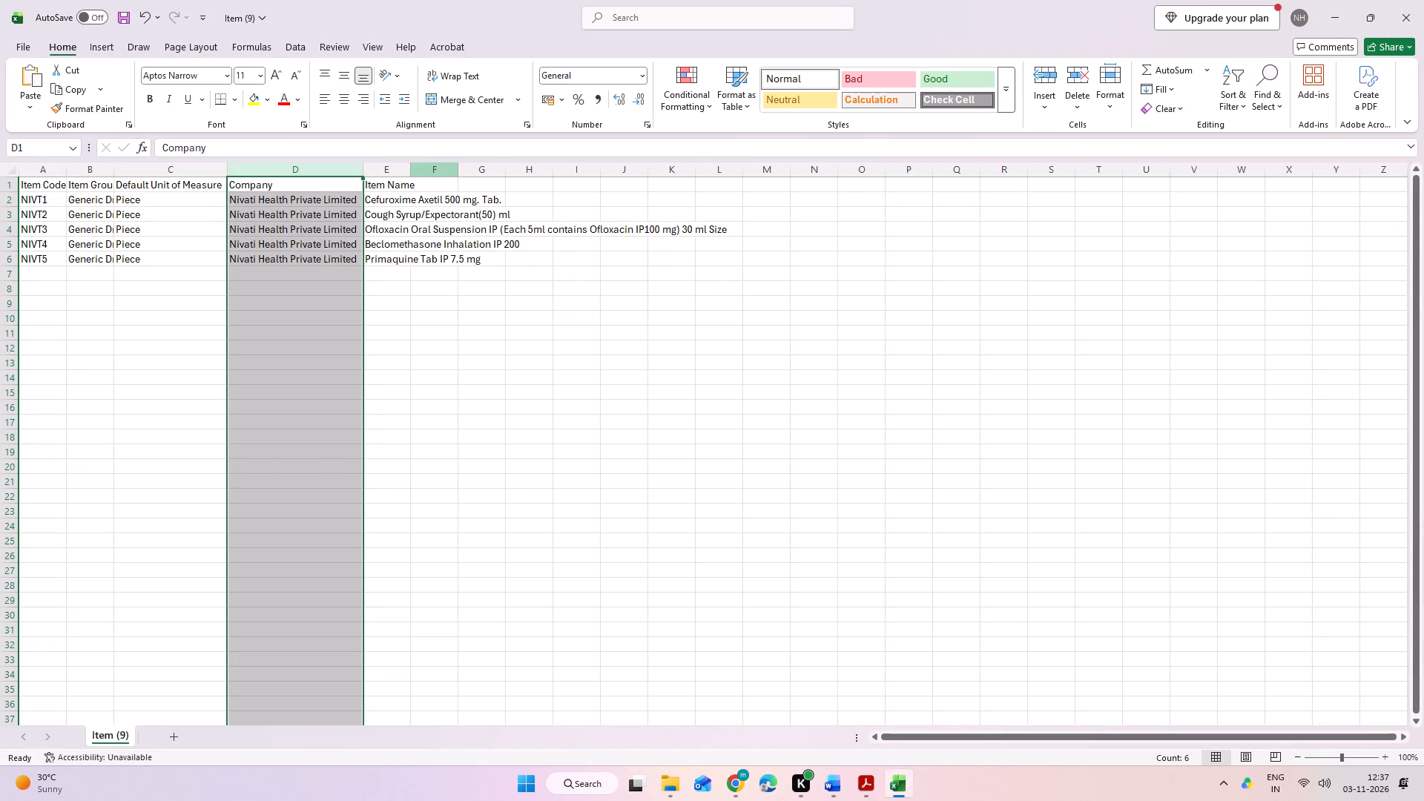
pyautogui.doubleClick(406, 170)
pyautogui.click(932, 348)
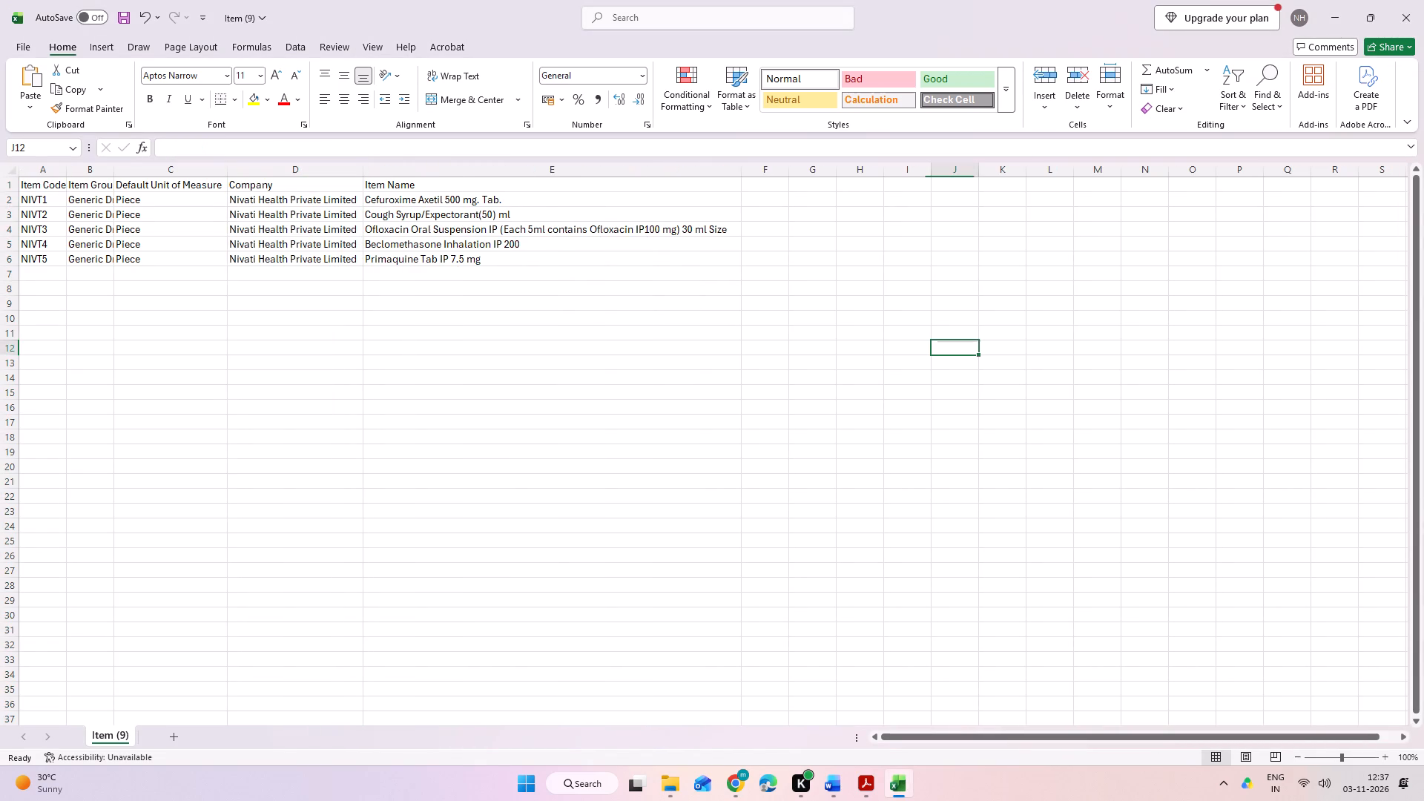
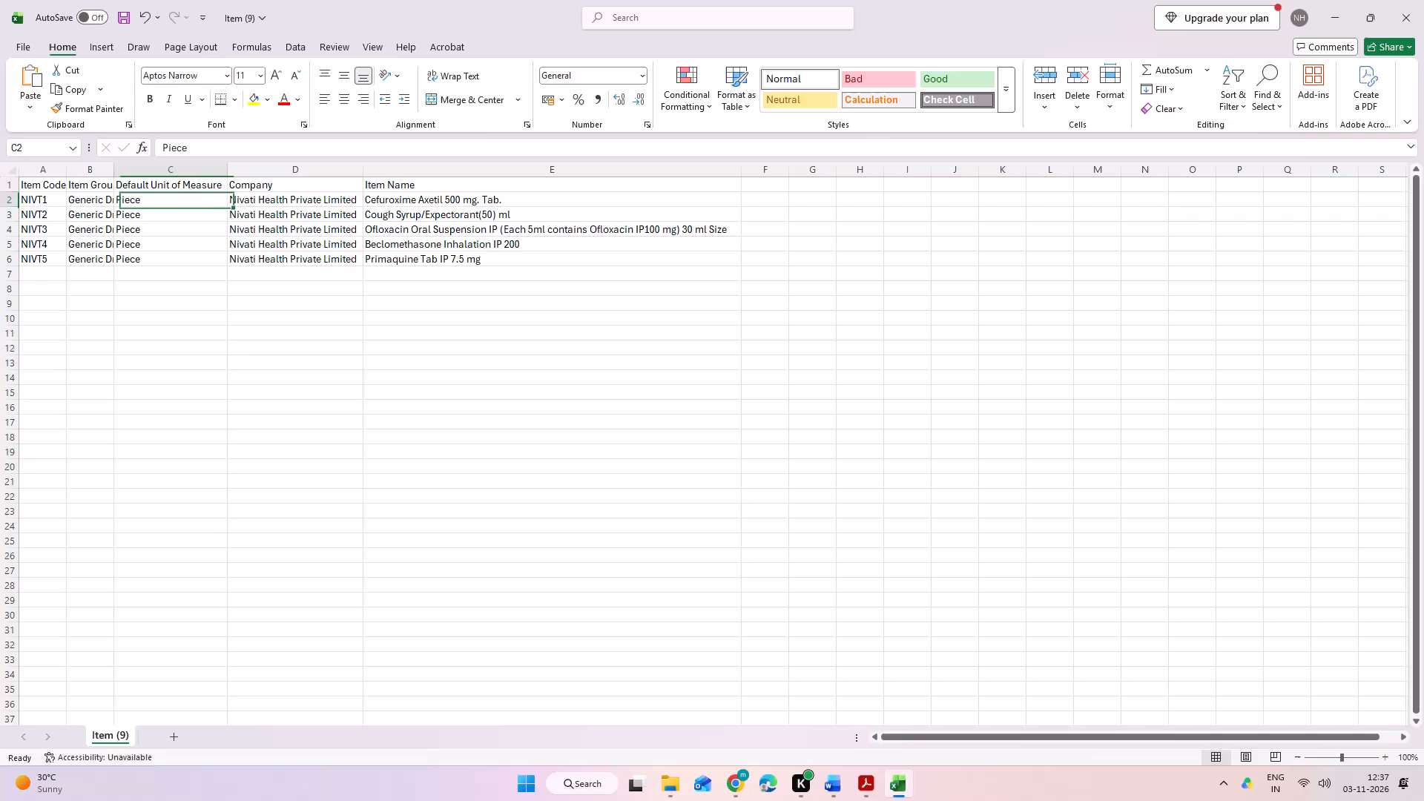
# Set the Default Unit of Measure to Nos for all five items, NIVT1 to NIVT5, and save the CSV.
pyautogui.hotkey('shift', 'n')
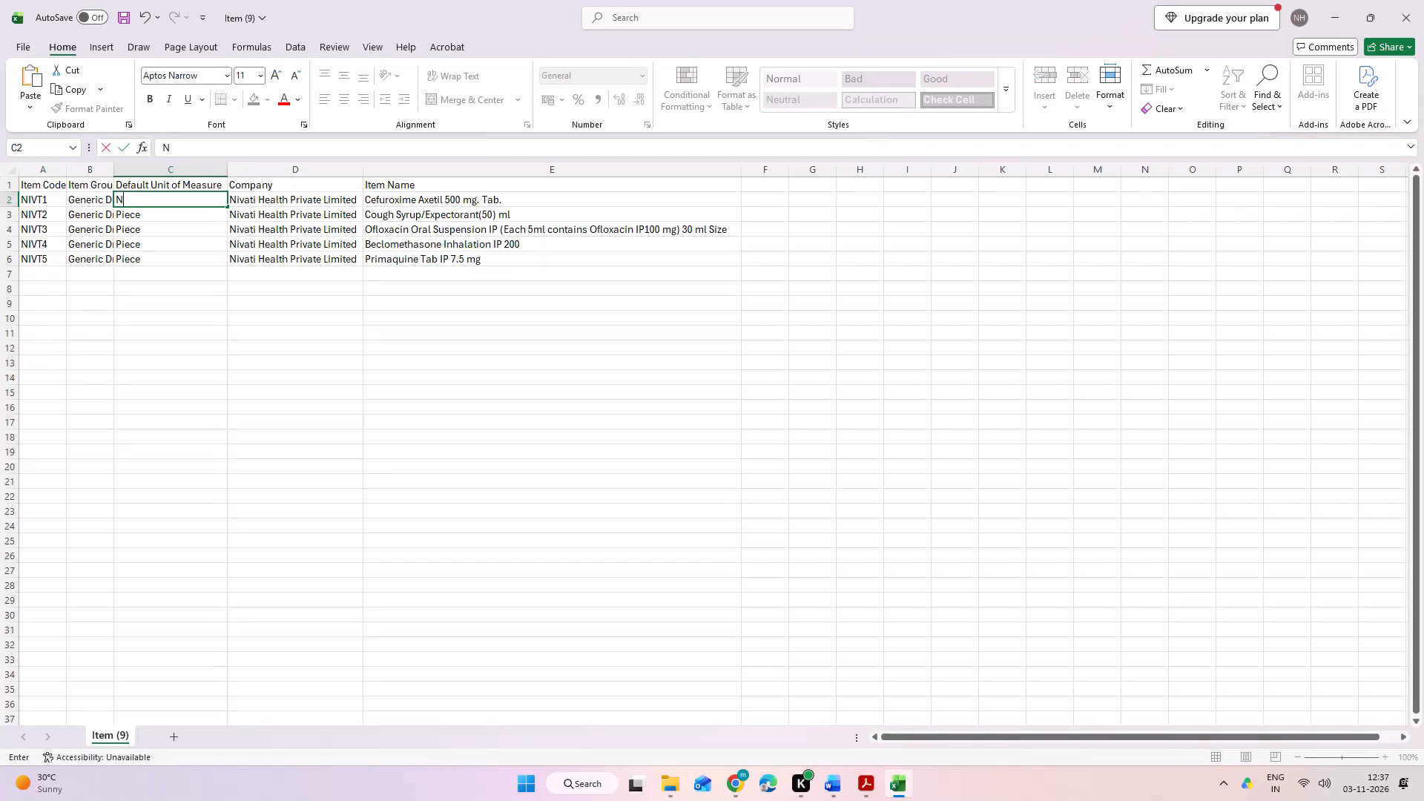
pyautogui.write('os')
pyautogui.click(344, 499)
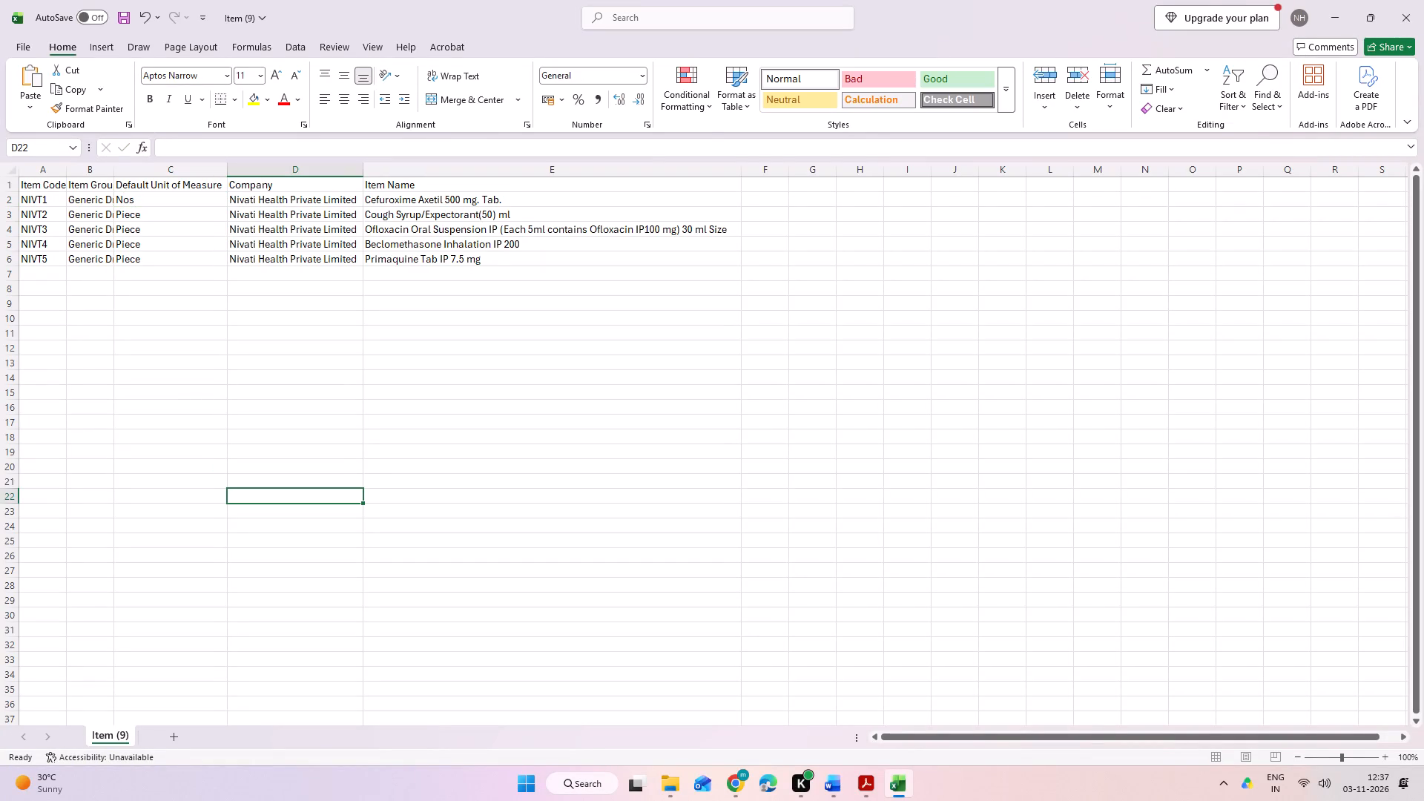
pyautogui.click(197, 203)
pyautogui.moveTo(226, 205); pyautogui.dragTo(222, 258)
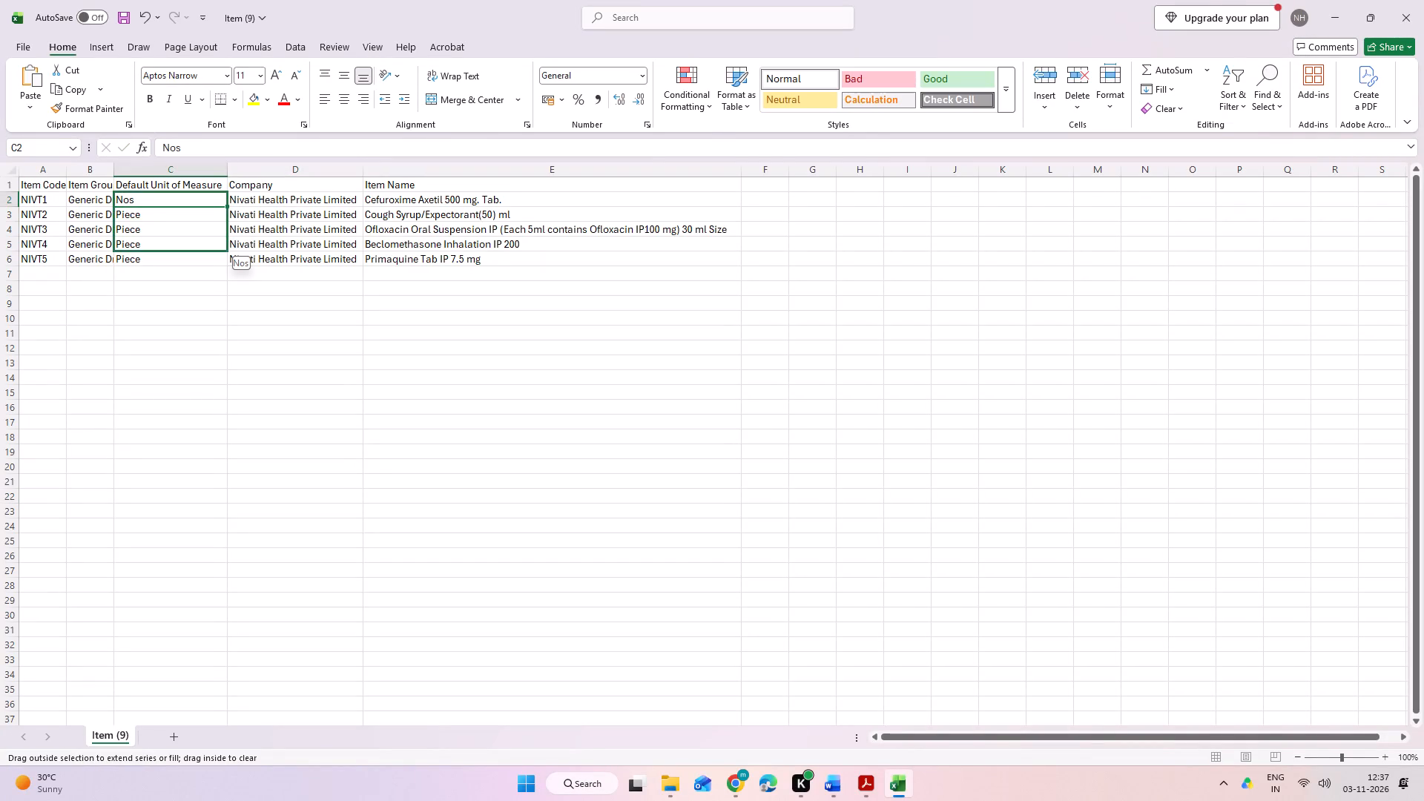
pyautogui.moveTo(222, 258); pyautogui.dragTo(222, 265)
pyautogui.click(257, 392)
pyautogui.hotkey('ctrl', 's')
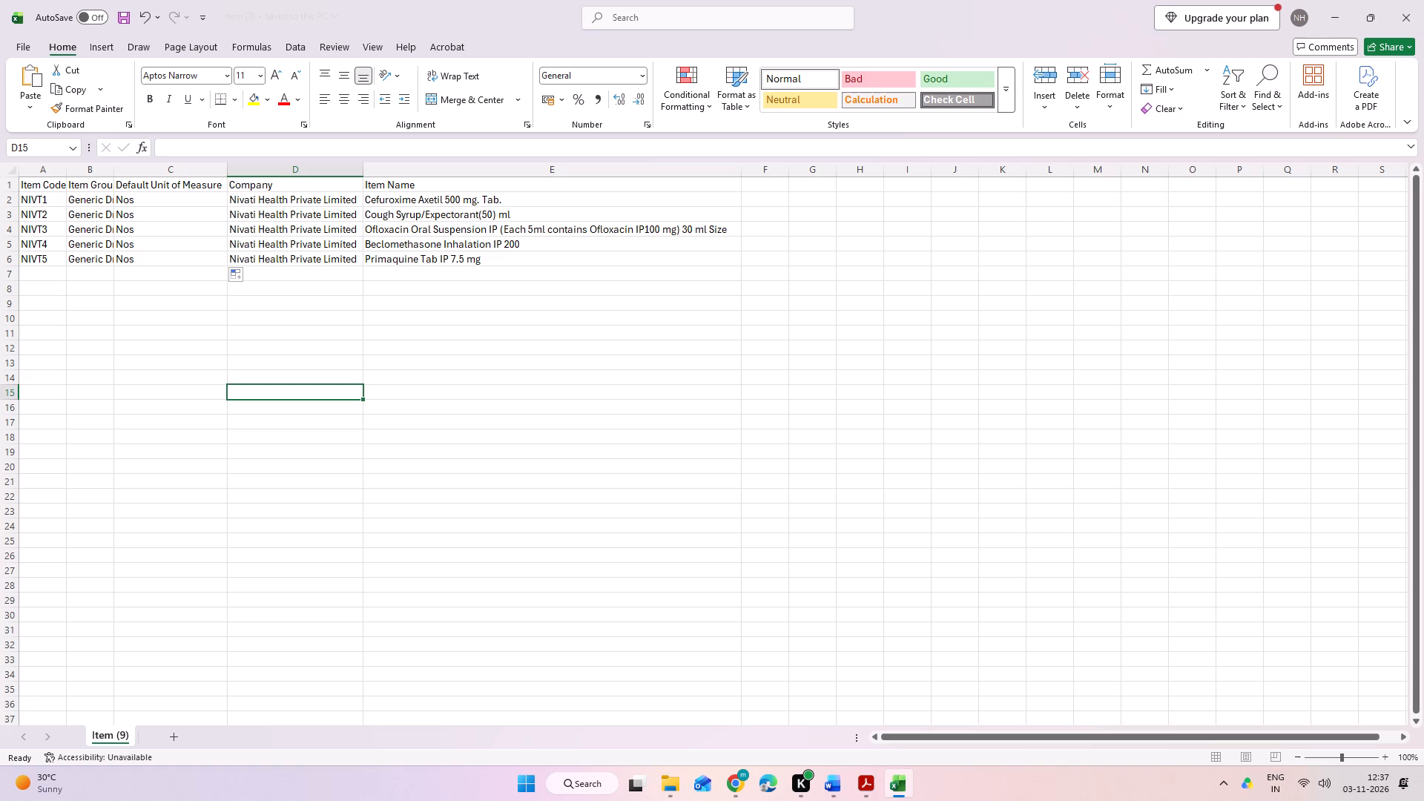
# Fit the Item Group column to its text.
pyautogui.doubleClick(114, 171)
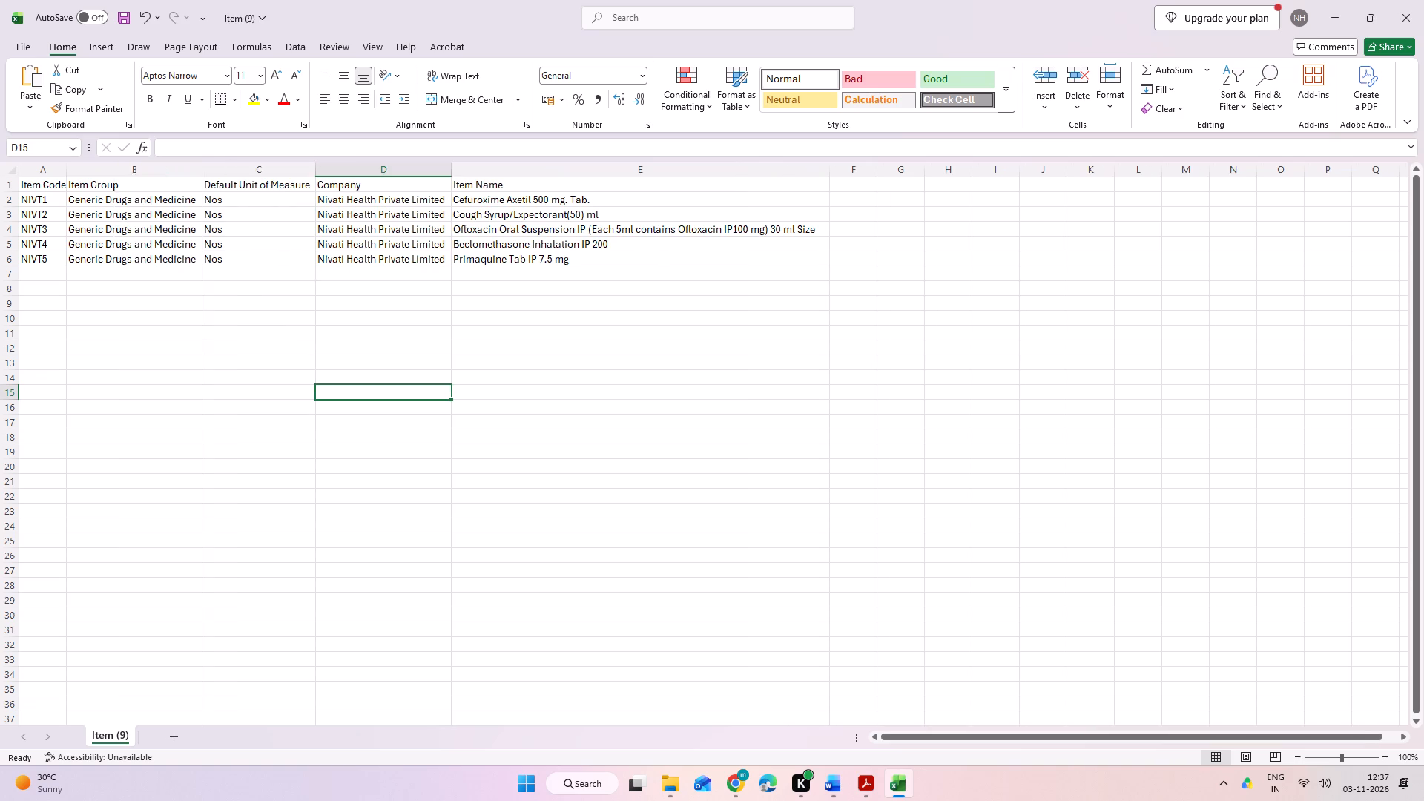
pyautogui.click(240, 376)
# Switch to the browser, open the Drugs and Medicine record from the Item Category list and copy its name.
pyautogui.hotkey('alt', 'Tab')
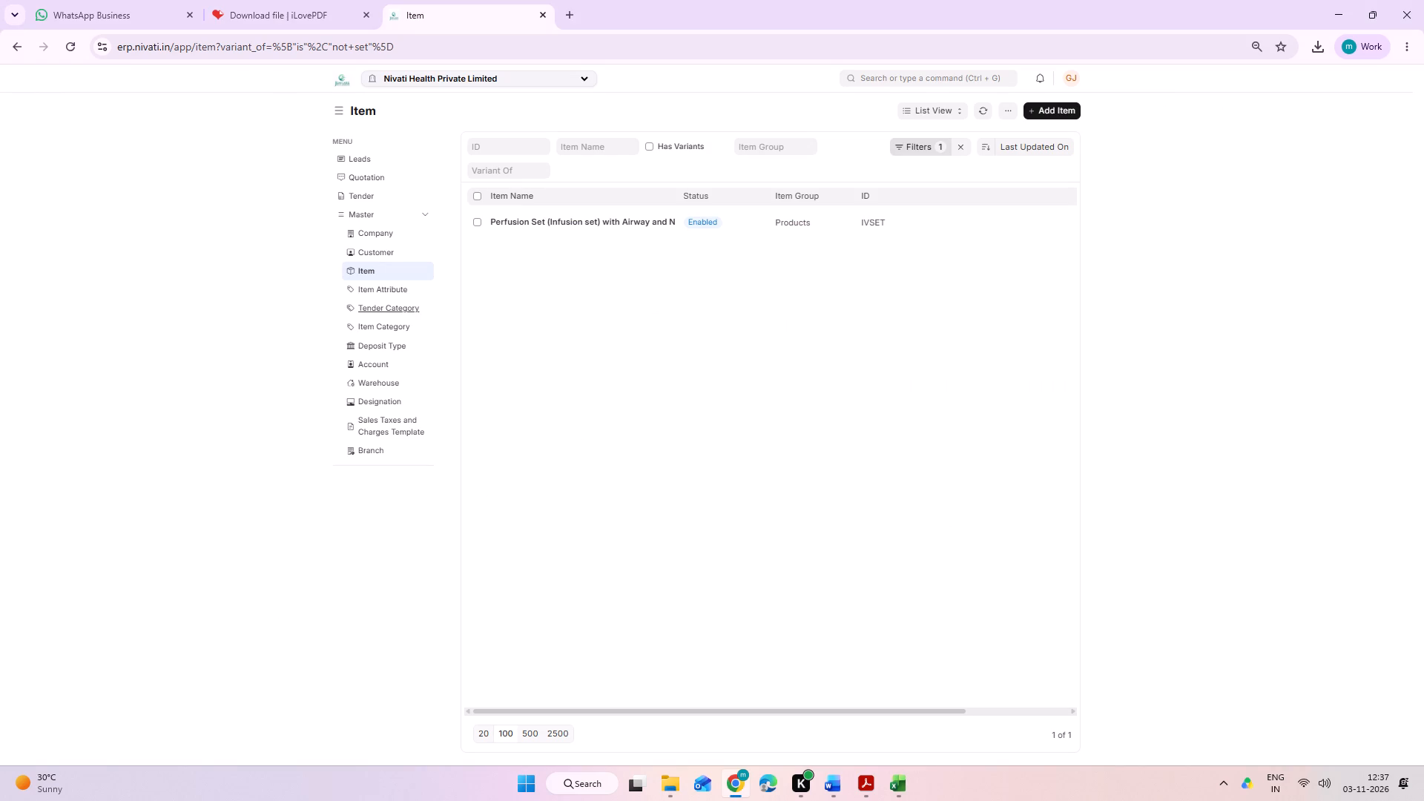
pyautogui.click(394, 318)
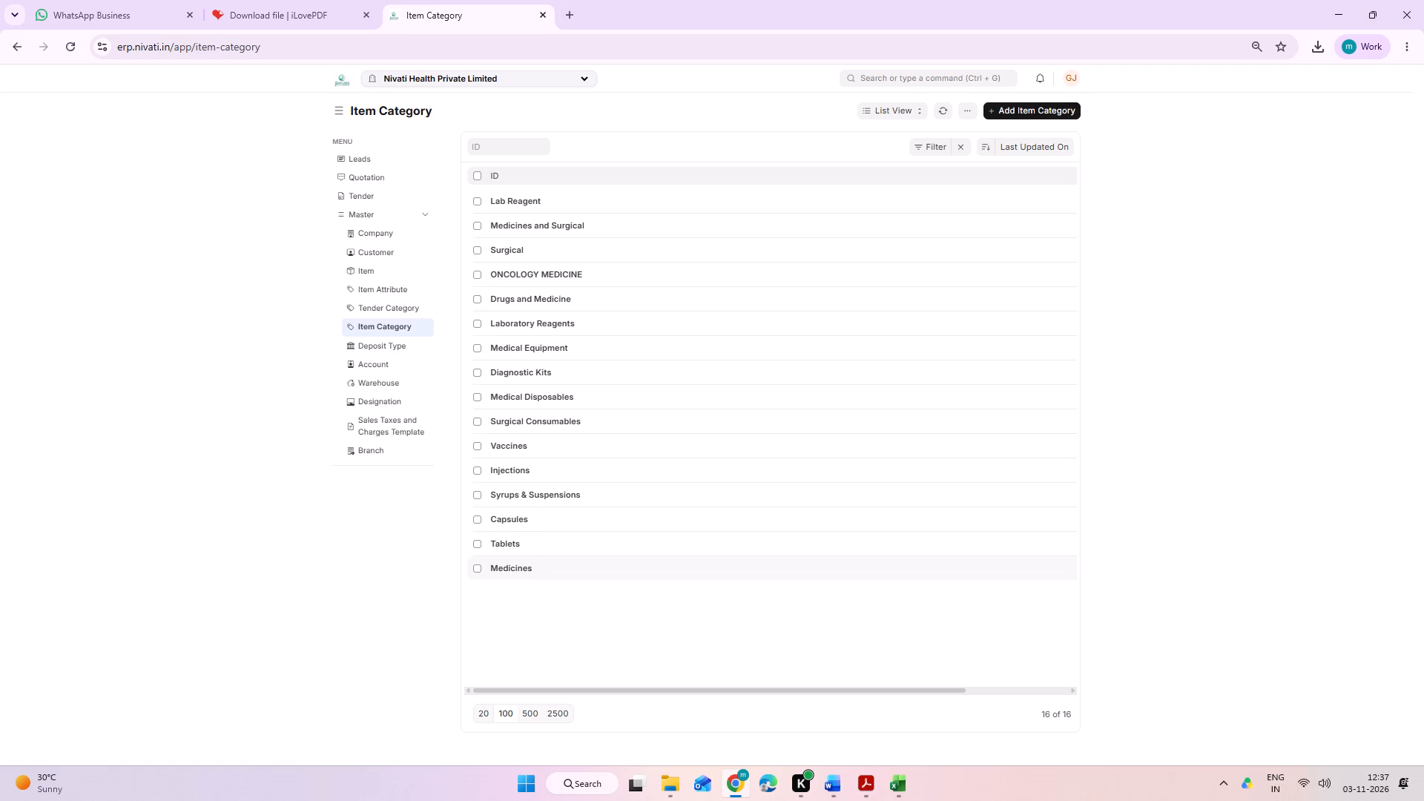
pyautogui.click(509, 303)
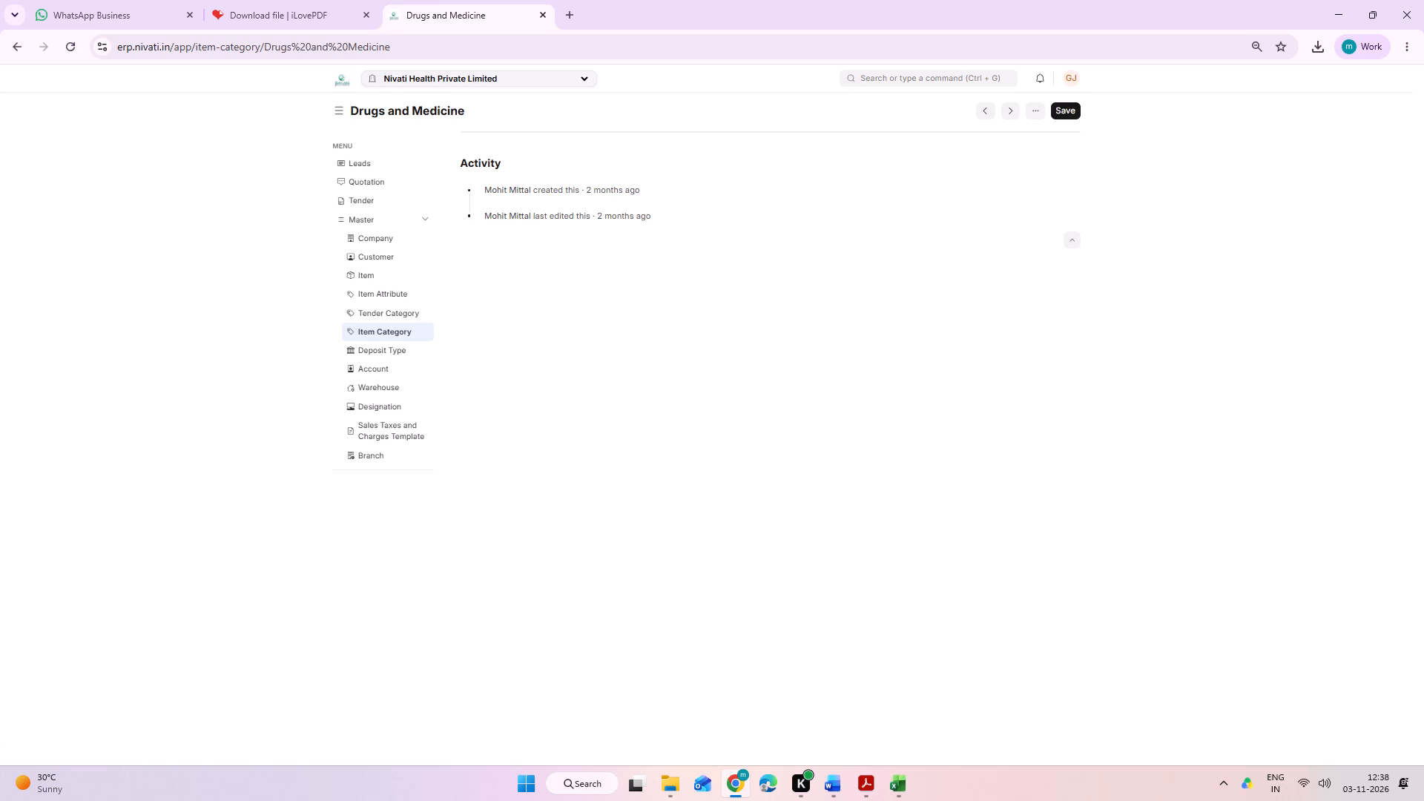
pyautogui.moveTo(469, 111); pyautogui.dragTo(347, 125)
pyautogui.rightClick(371, 113)
pyautogui.click(402, 128)
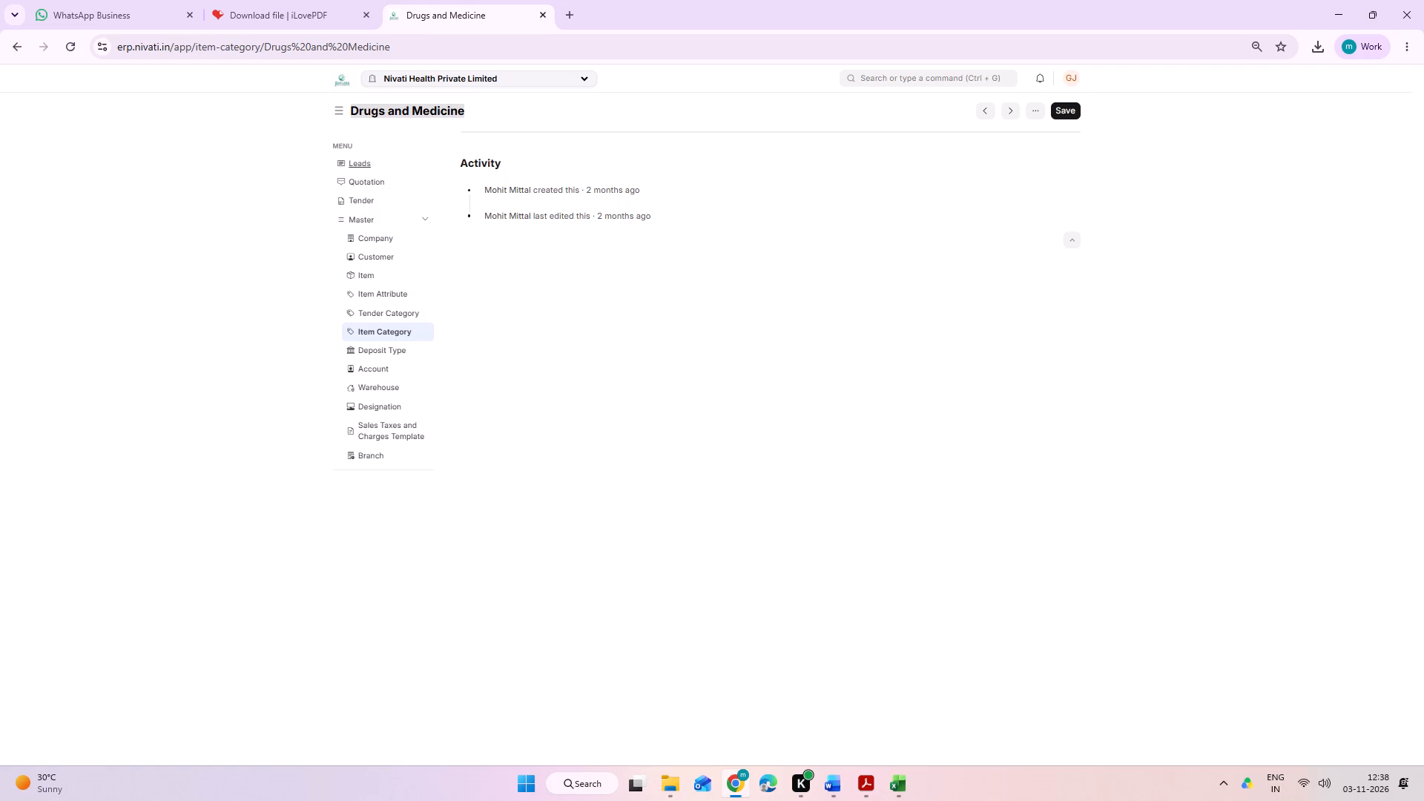
# Back in Excel, replace the Item Group of all five items with the copied Drugs and Medicine, then save and close the CSV.
pyautogui.hotkey('alt', 'Tab')
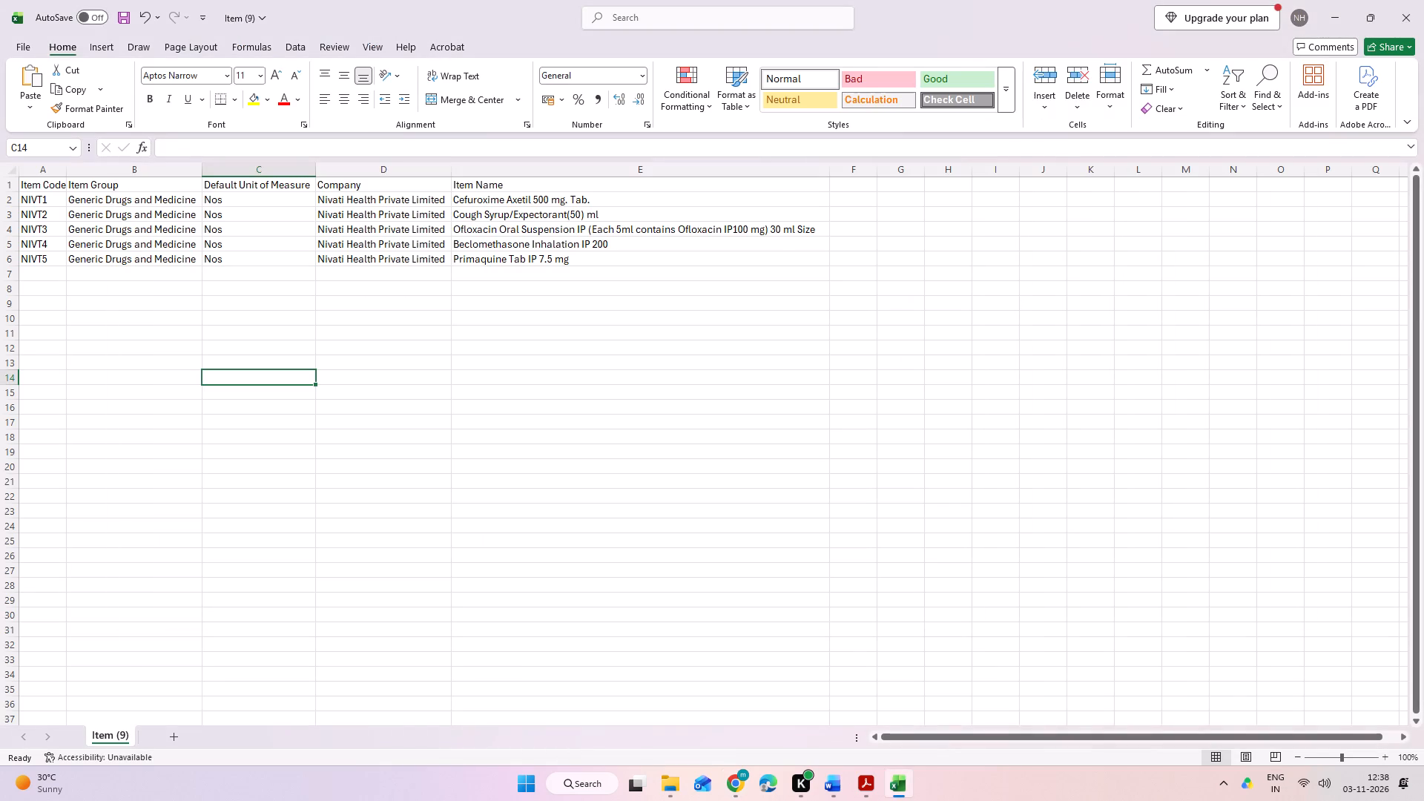
pyautogui.tripleClick(167, 203)
pyautogui.doubleClick(167, 203)
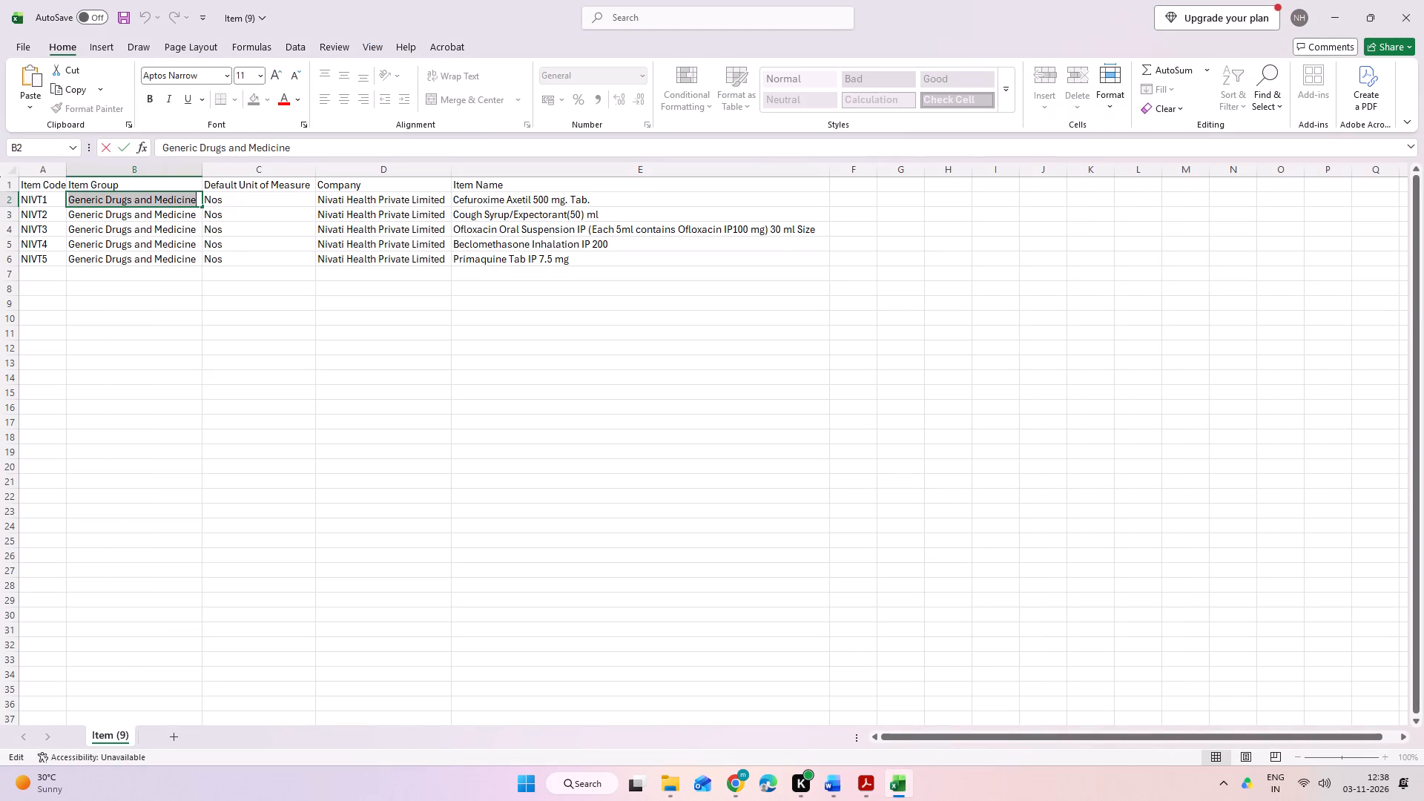
pyautogui.hotkey('ctrl', 'v')
pyautogui.click(178, 202)
pyautogui.click(188, 230)
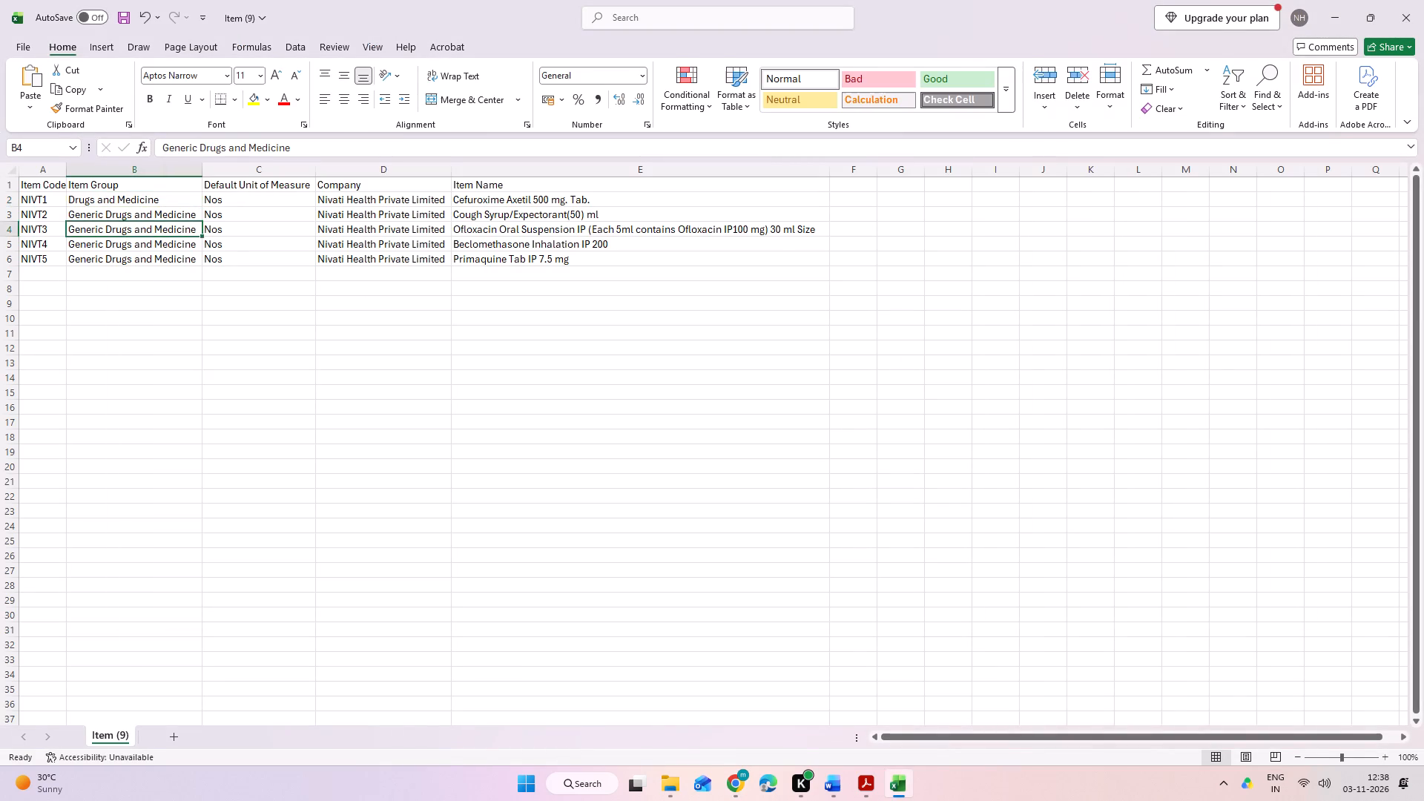
pyautogui.click(188, 199)
pyautogui.moveTo(201, 205); pyautogui.dragTo(200, 260)
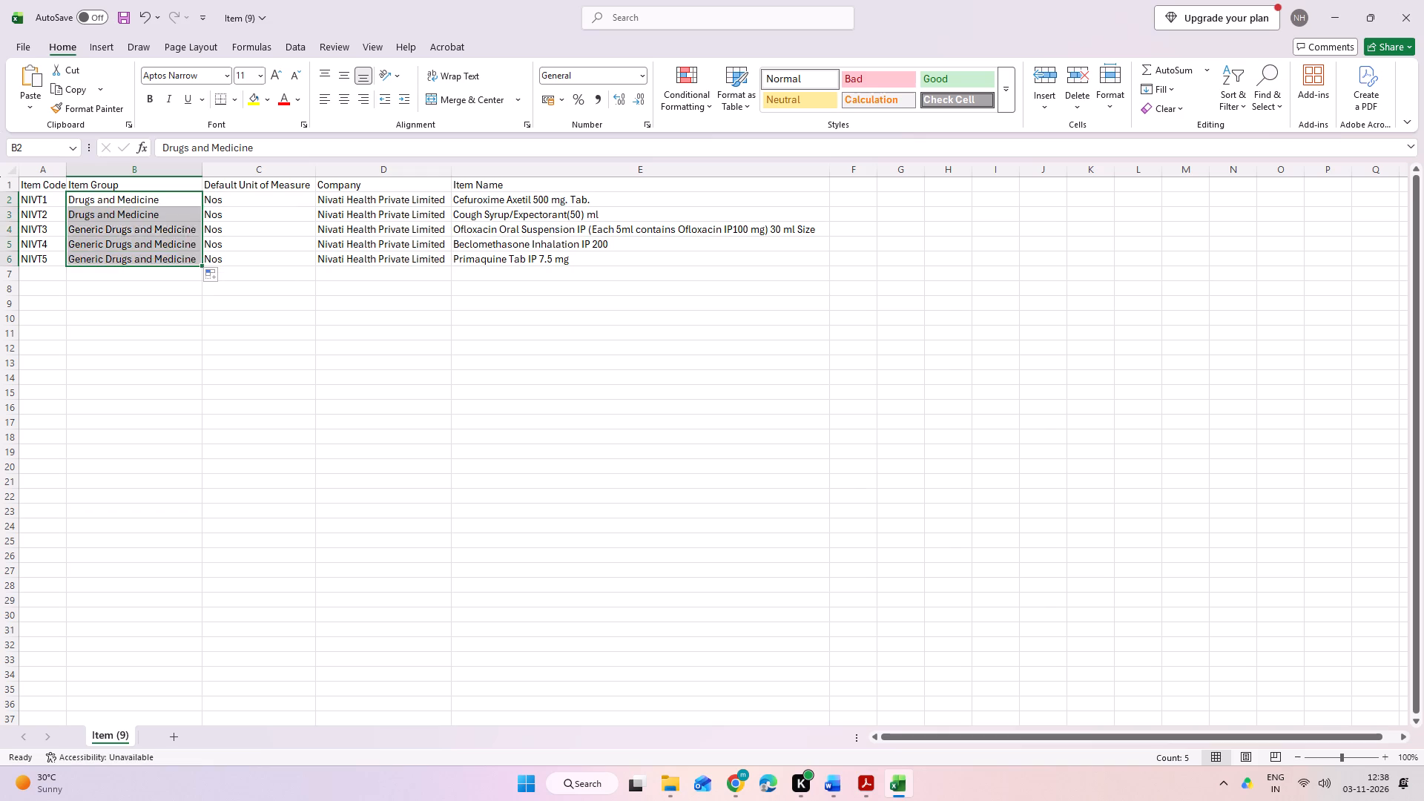
pyautogui.click(211, 360)
pyautogui.hotkey('ctrl', 's')
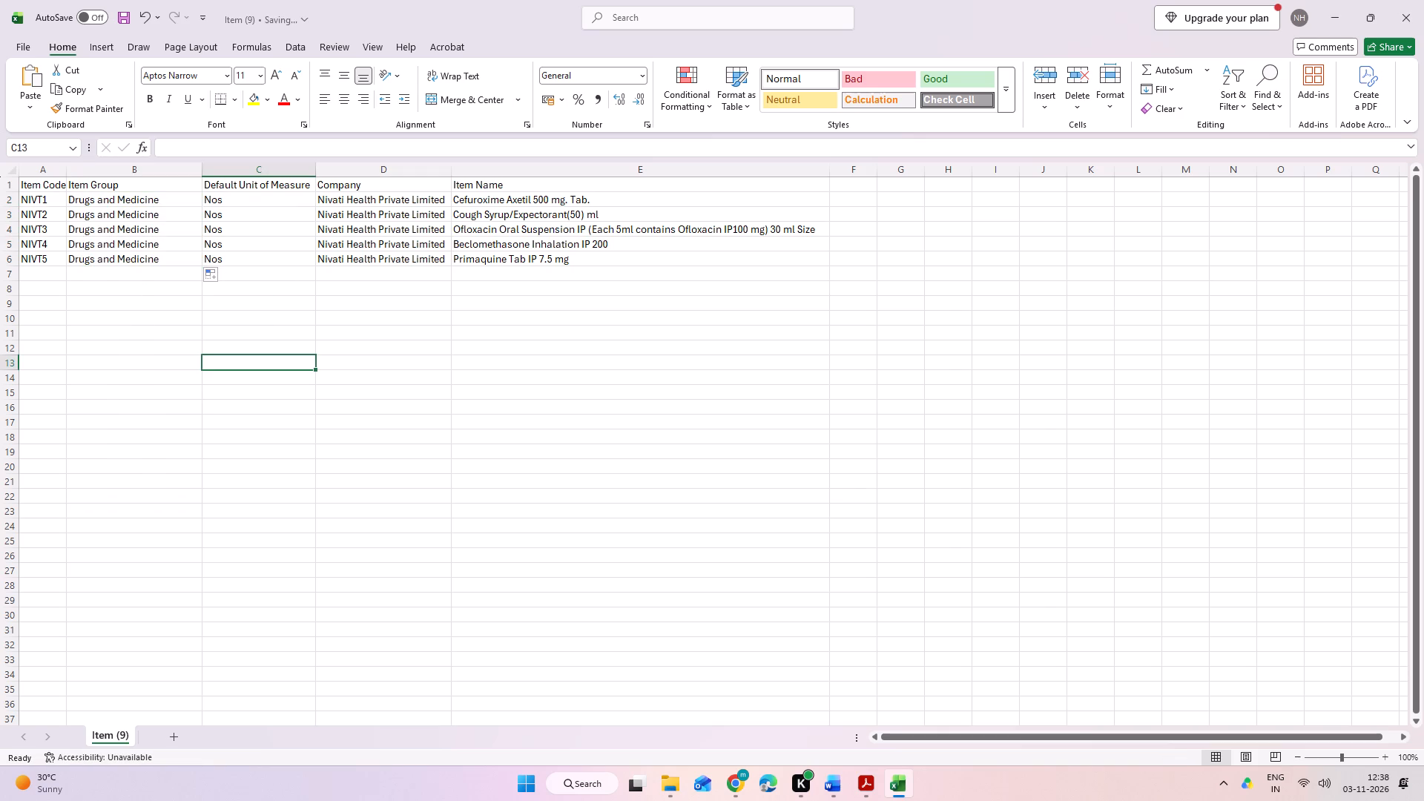
pyautogui.hotkey('ctrl', 's')
pyautogui.hotkey('ctrl', 's')
pyautogui.click(1423, 0)
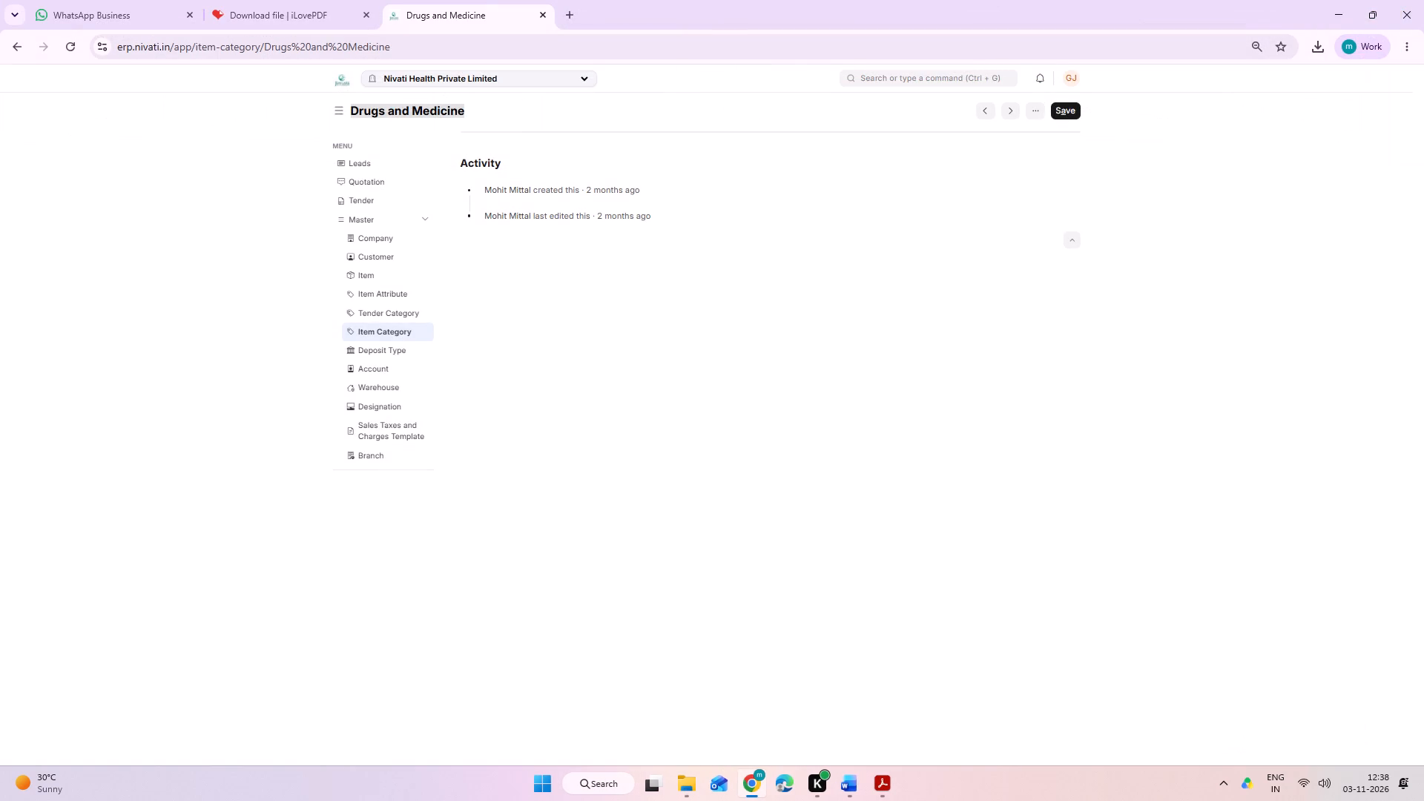
# In the browser, go from the Item list to its data imports and open the pending Item Import of 2026-11-03.
pyautogui.hotkey('alt', 'Tab')
pyautogui.keyDown('alt'); pyautogui.click(300, 369); pyautogui.keyUp('alt')
pyautogui.click(366, 277)
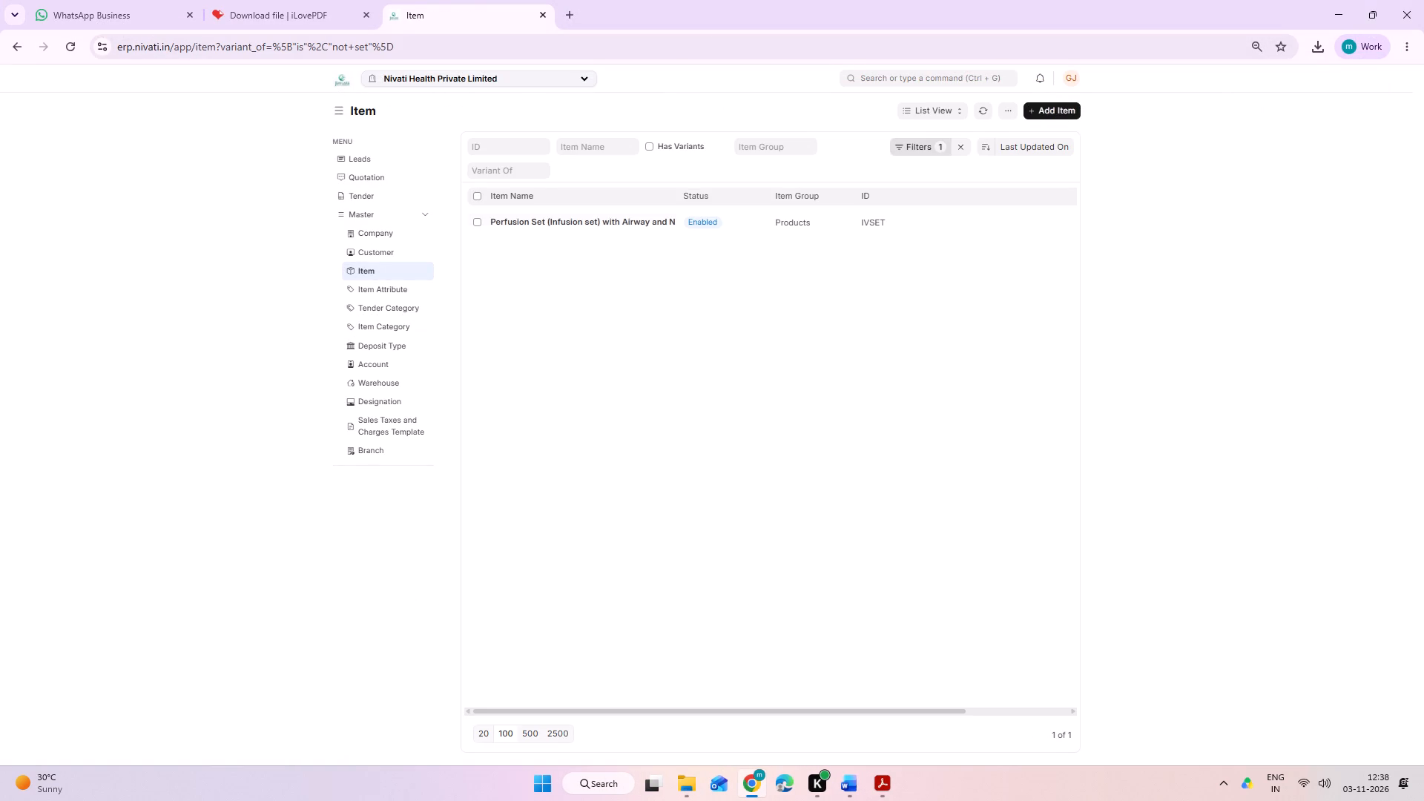
pyautogui.click(1009, 116)
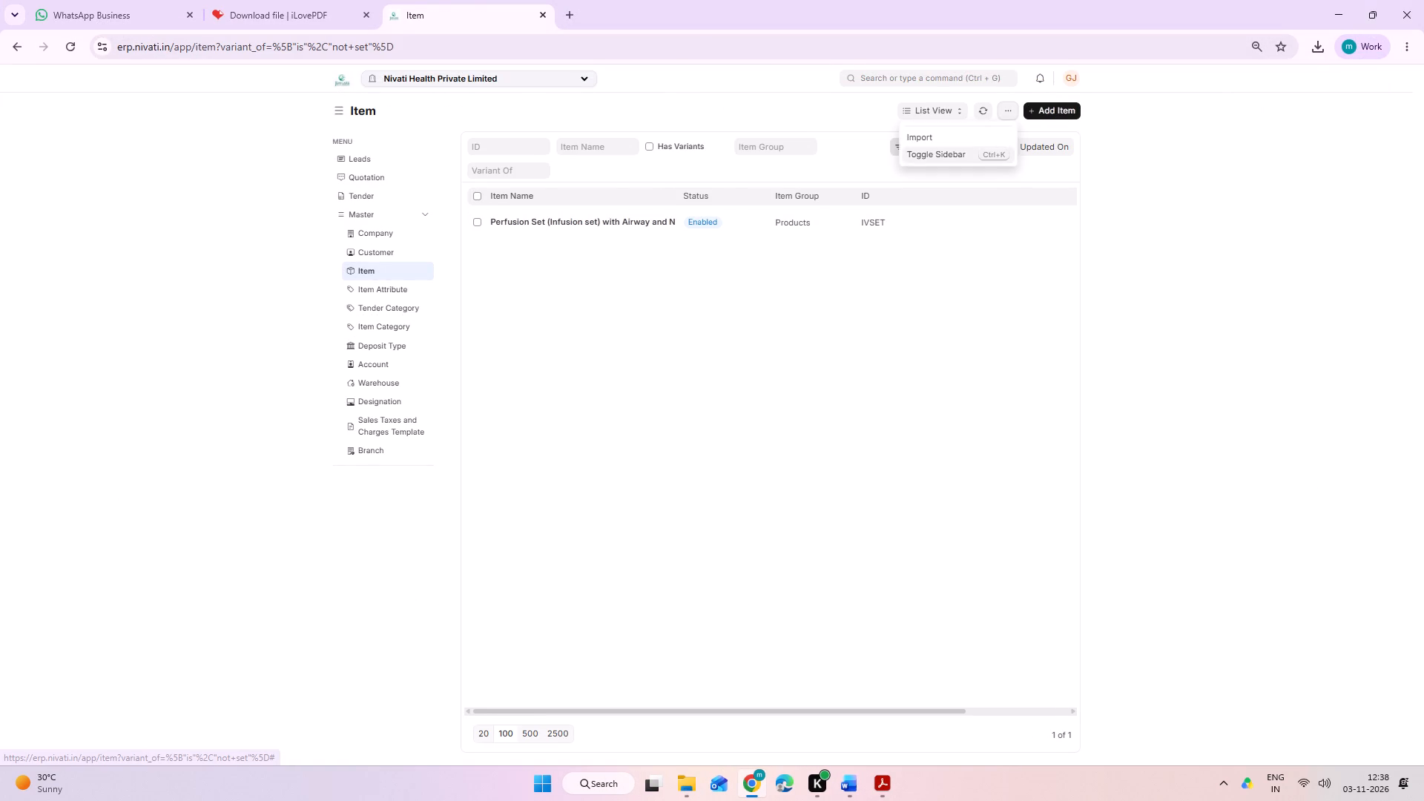
pyautogui.click(932, 152)
pyautogui.click(1006, 105)
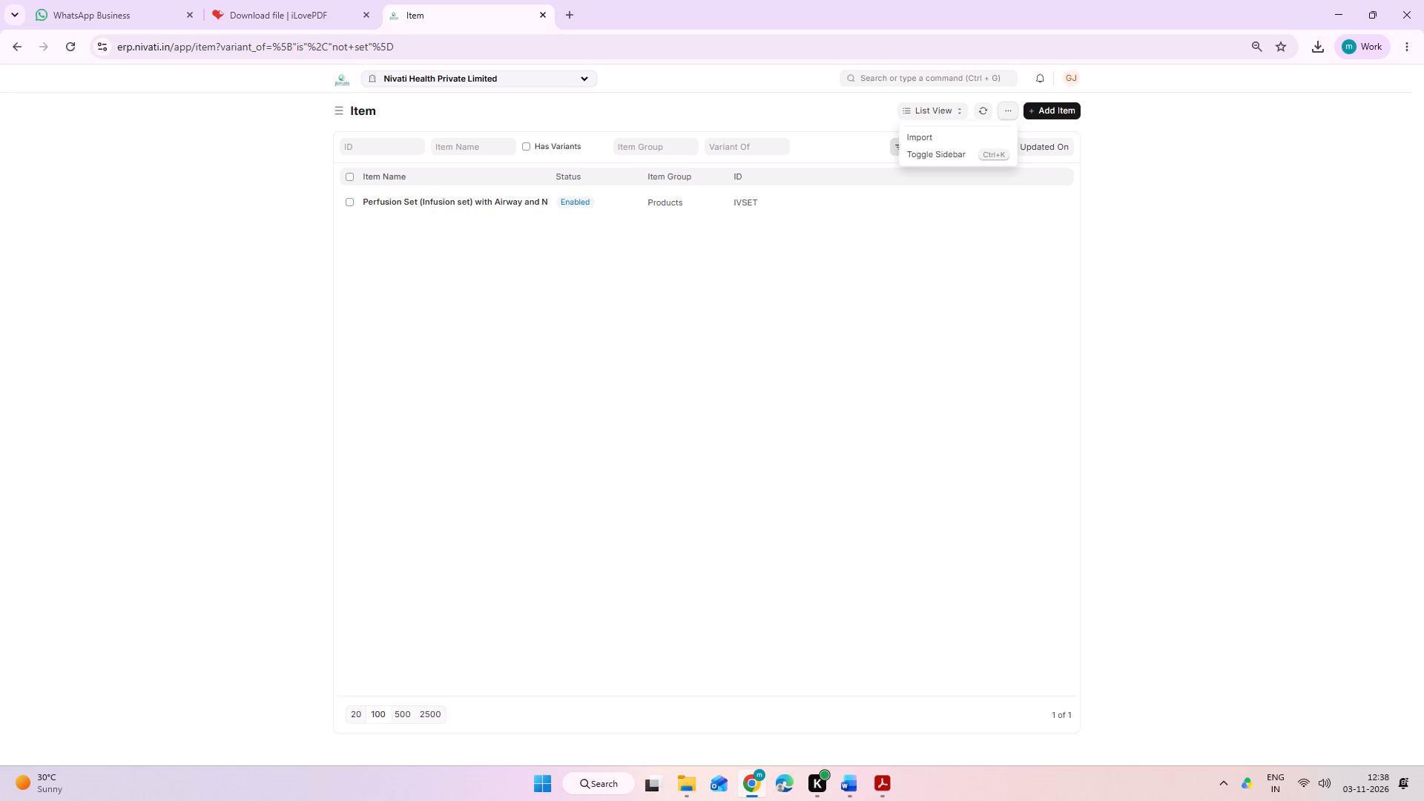
pyautogui.click(993, 133)
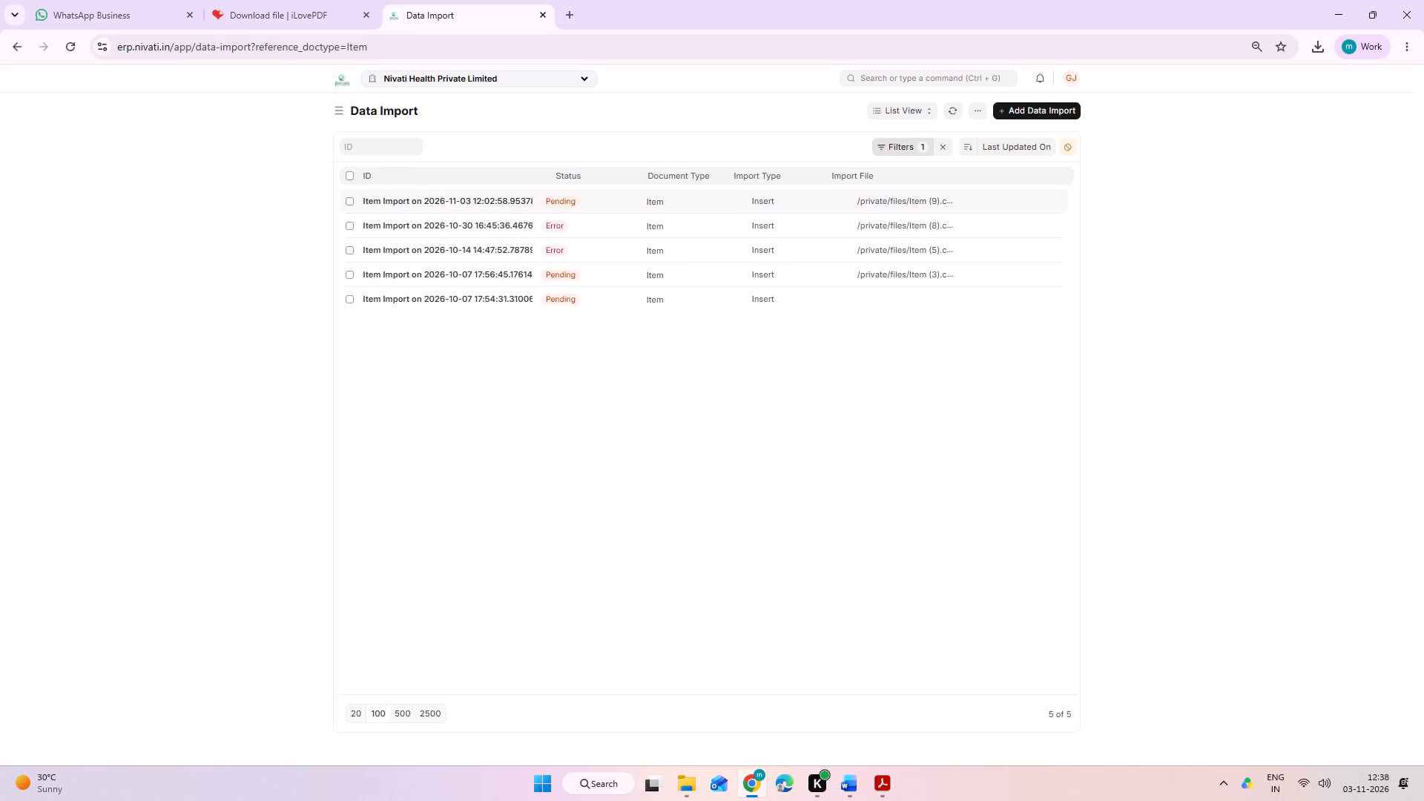
pyautogui.click(587, 208)
# Replace the attached import file with the updated Item (9) CSV from Downloads.
pyautogui.click(635, 275)
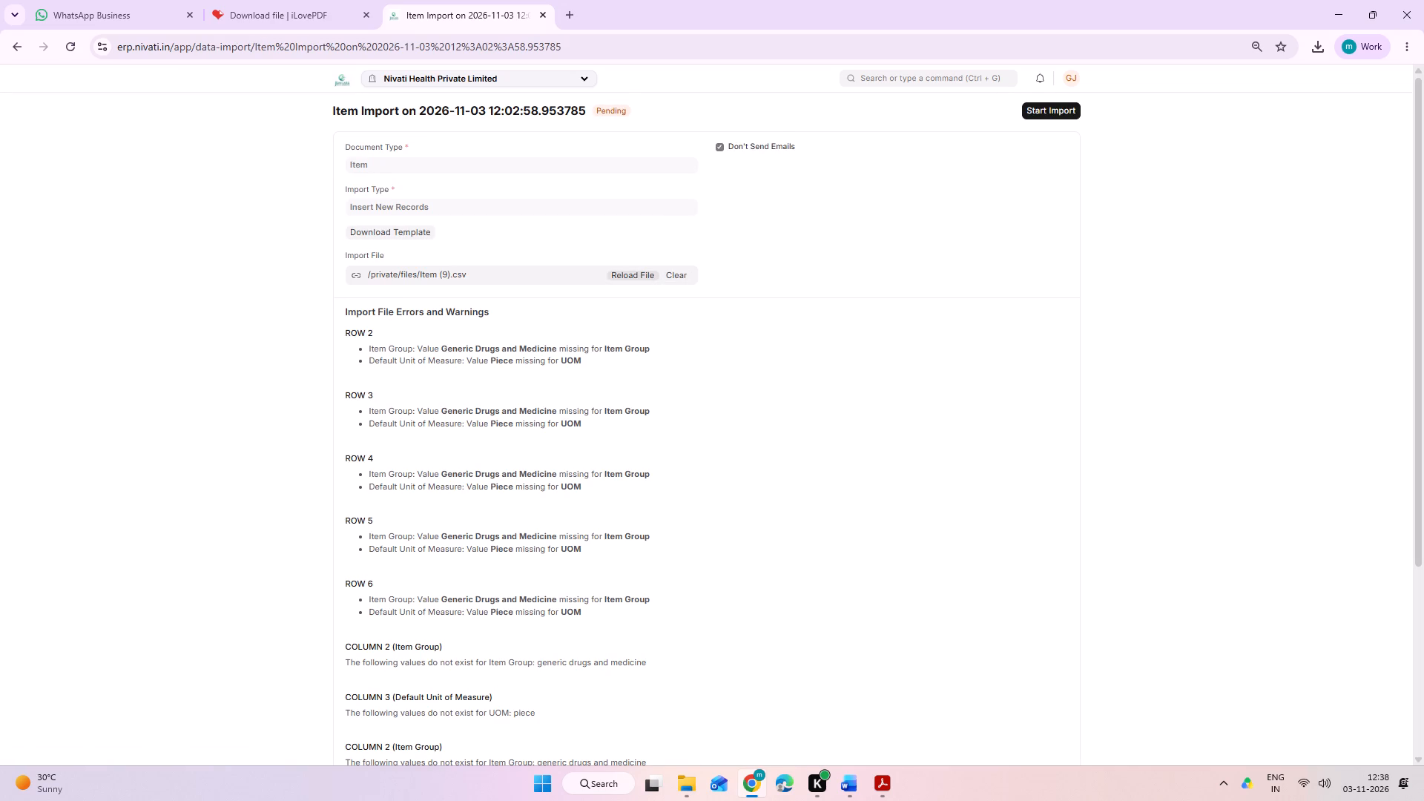
pyautogui.click(635, 277)
pyautogui.click(678, 276)
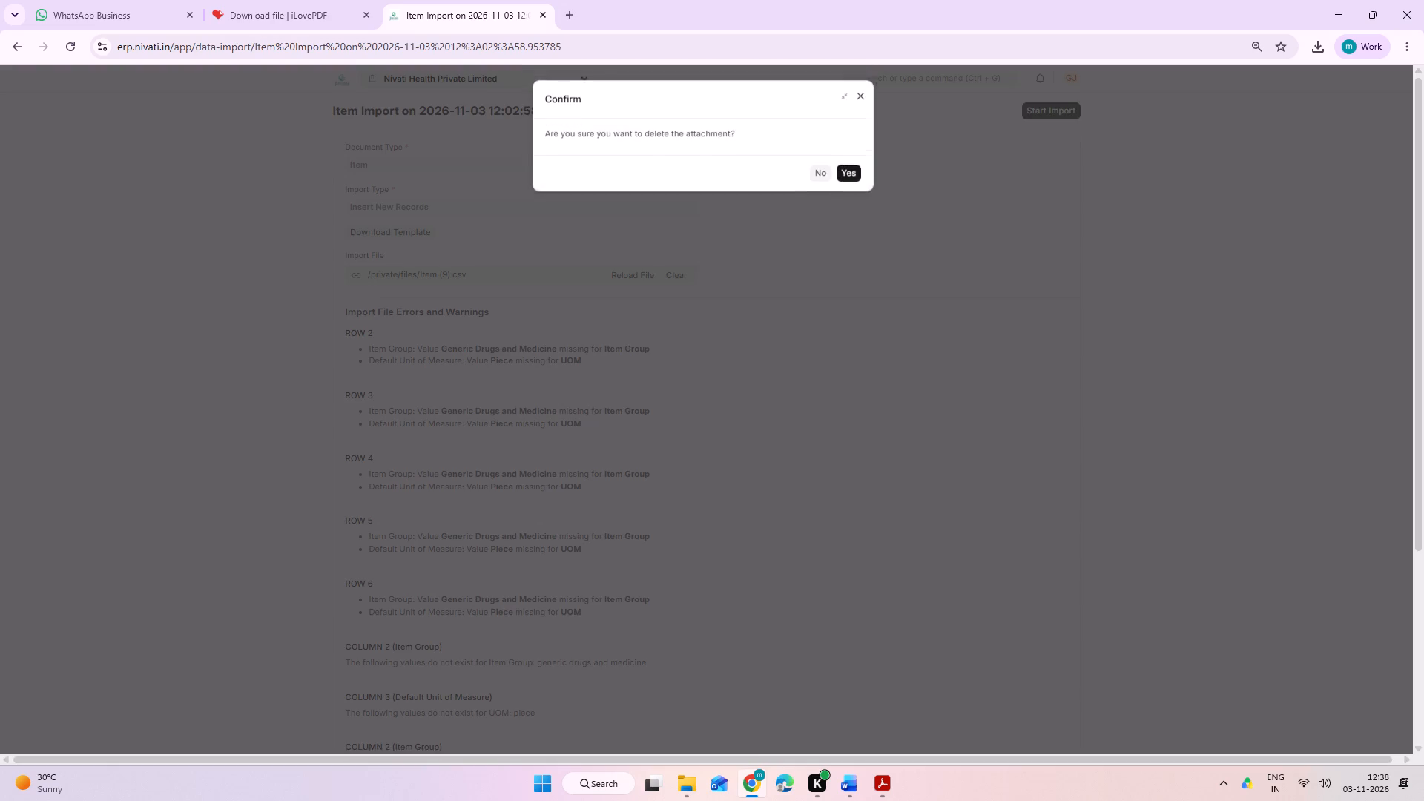
pyautogui.click(843, 171)
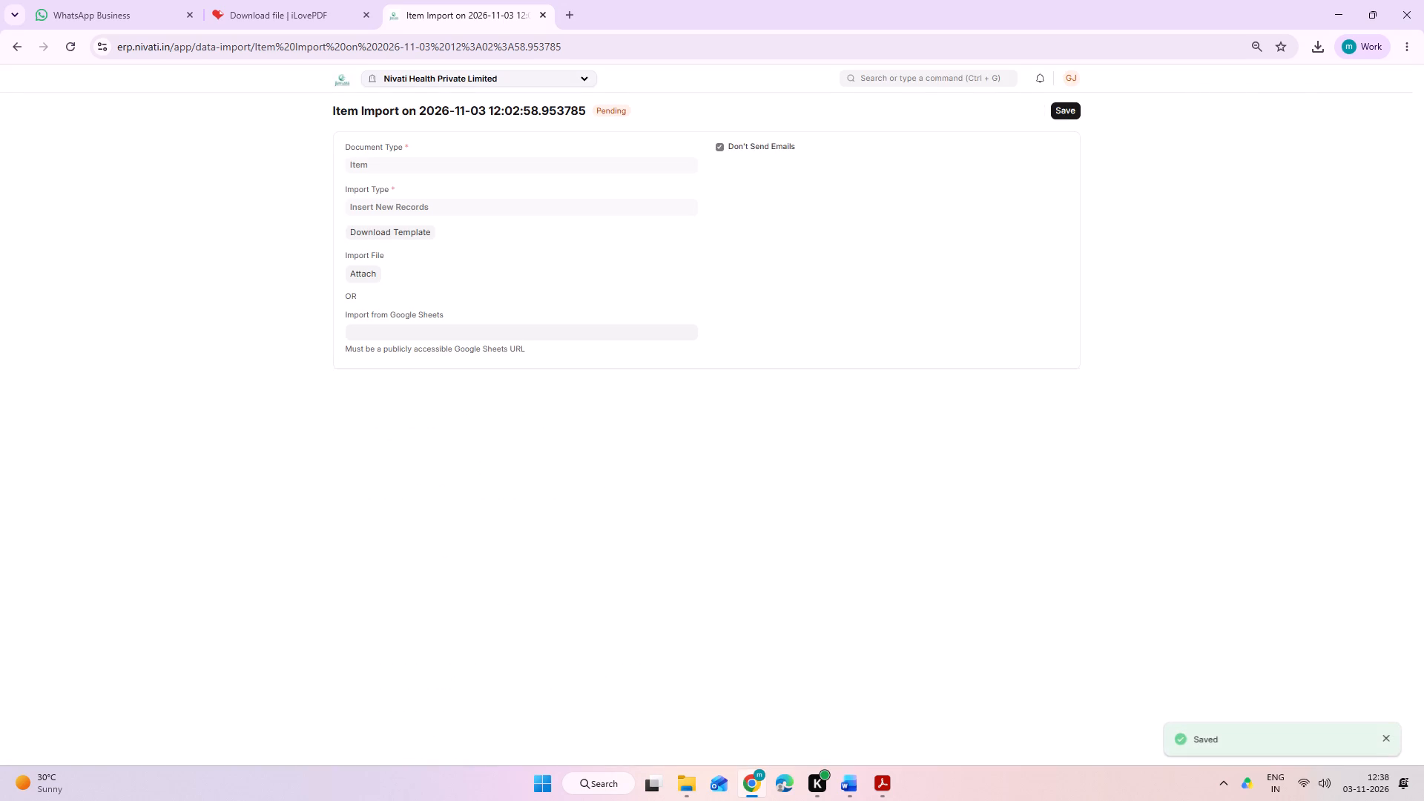
pyautogui.click(364, 274)
pyautogui.click(654, 218)
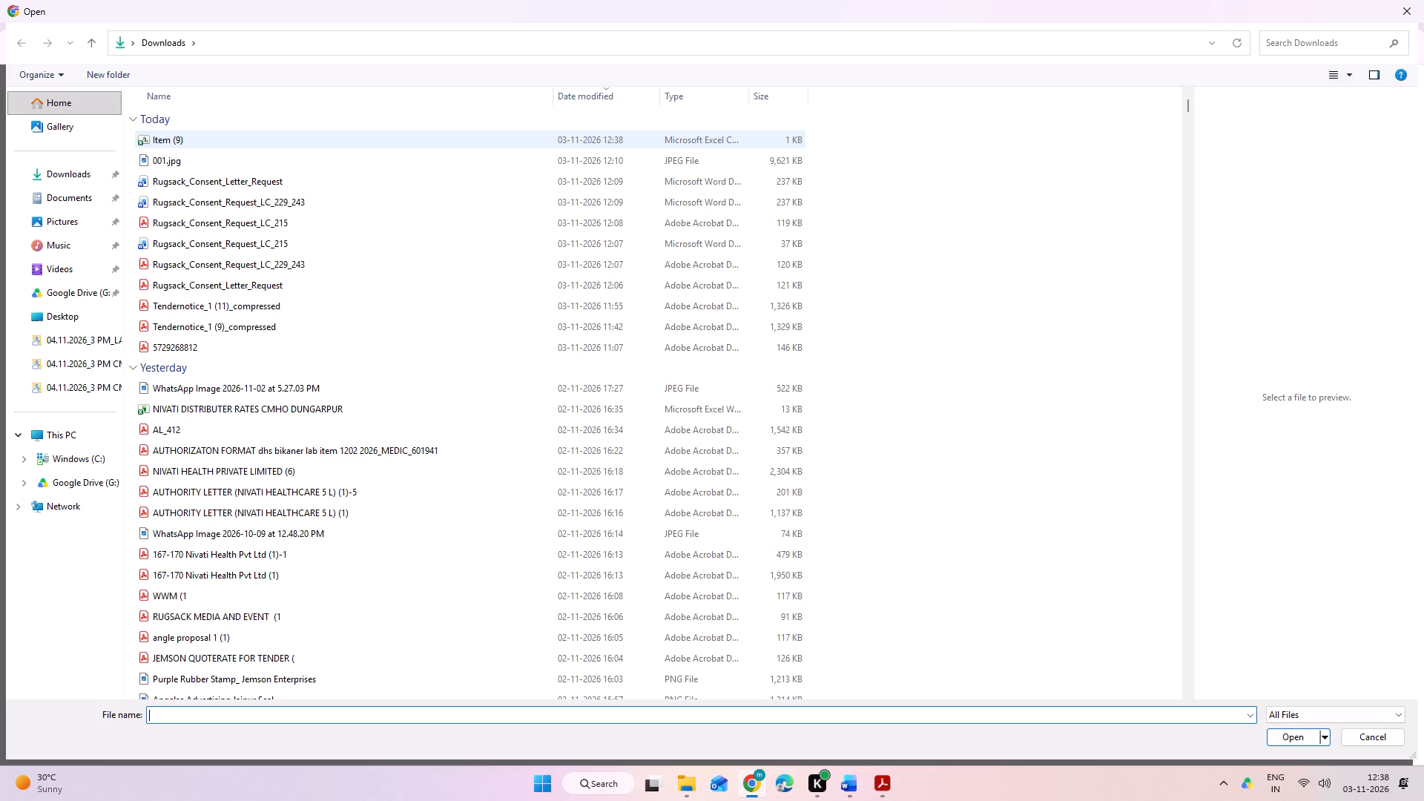
pyautogui.doubleClick(201, 139)
pyautogui.click(841, 217)
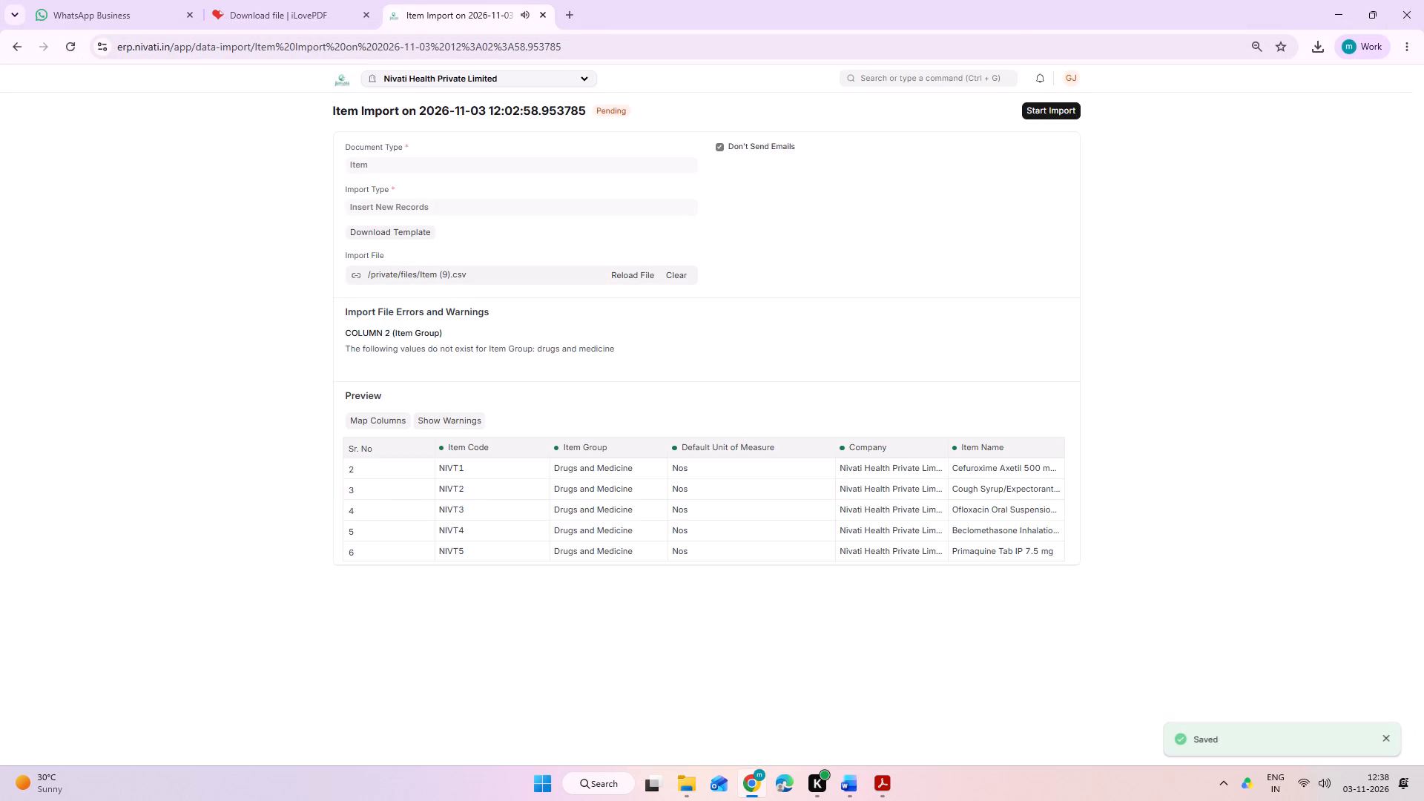
# Try to start the item import, and review the import file errors, warnings and data preview.
pyautogui.click(1055, 102)
pyautogui.click(1060, 114)
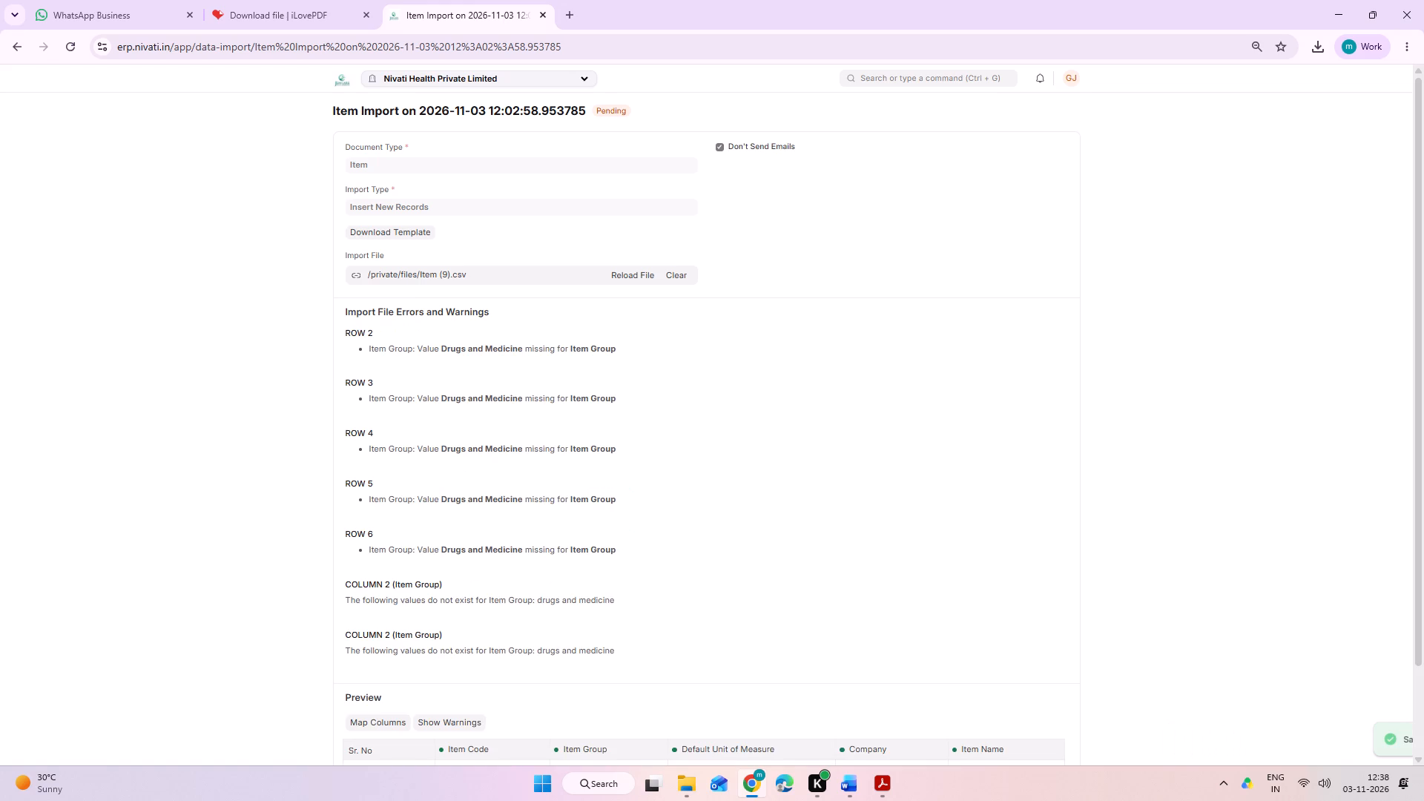
pyautogui.scroll(-6, 940, 245)
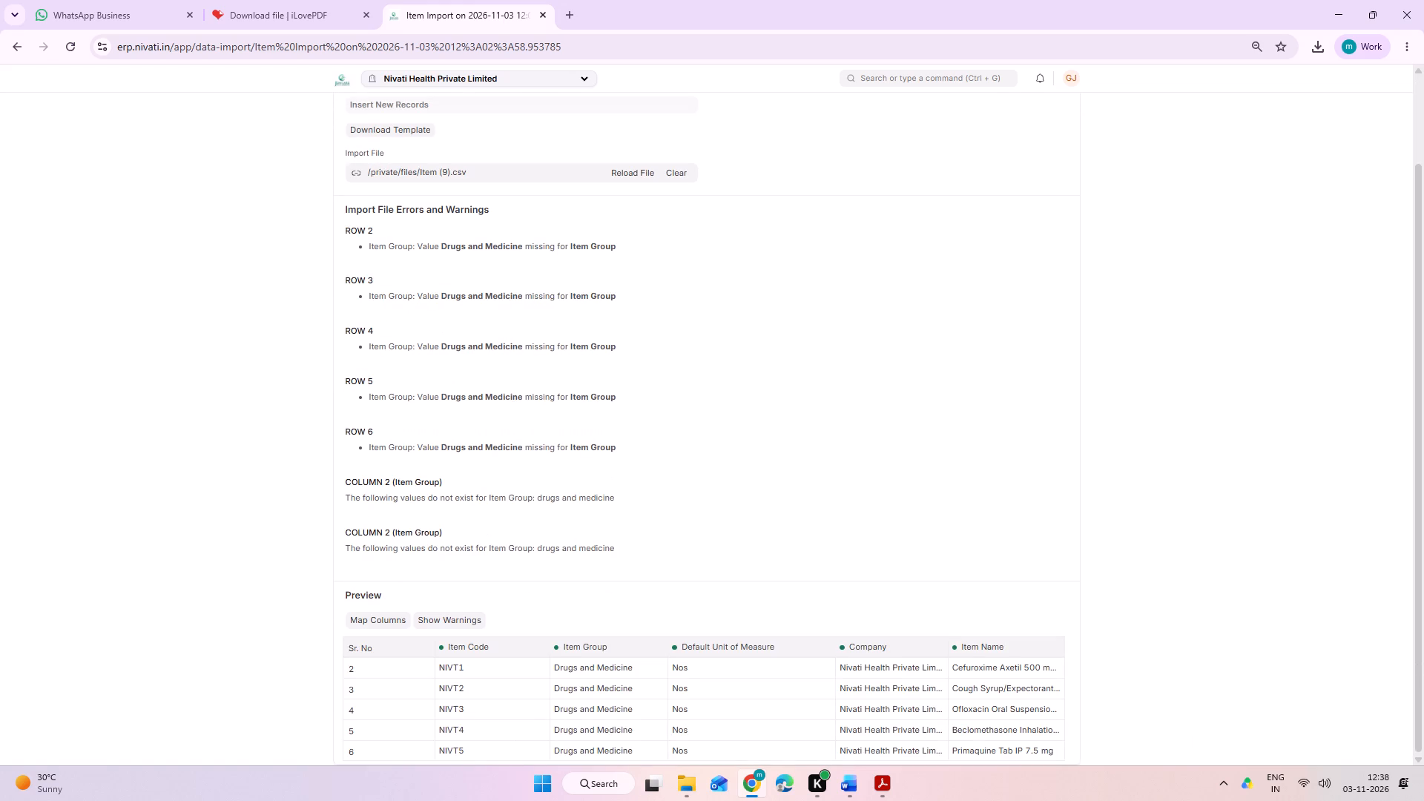
pyautogui.scroll(-1, 940, 245)
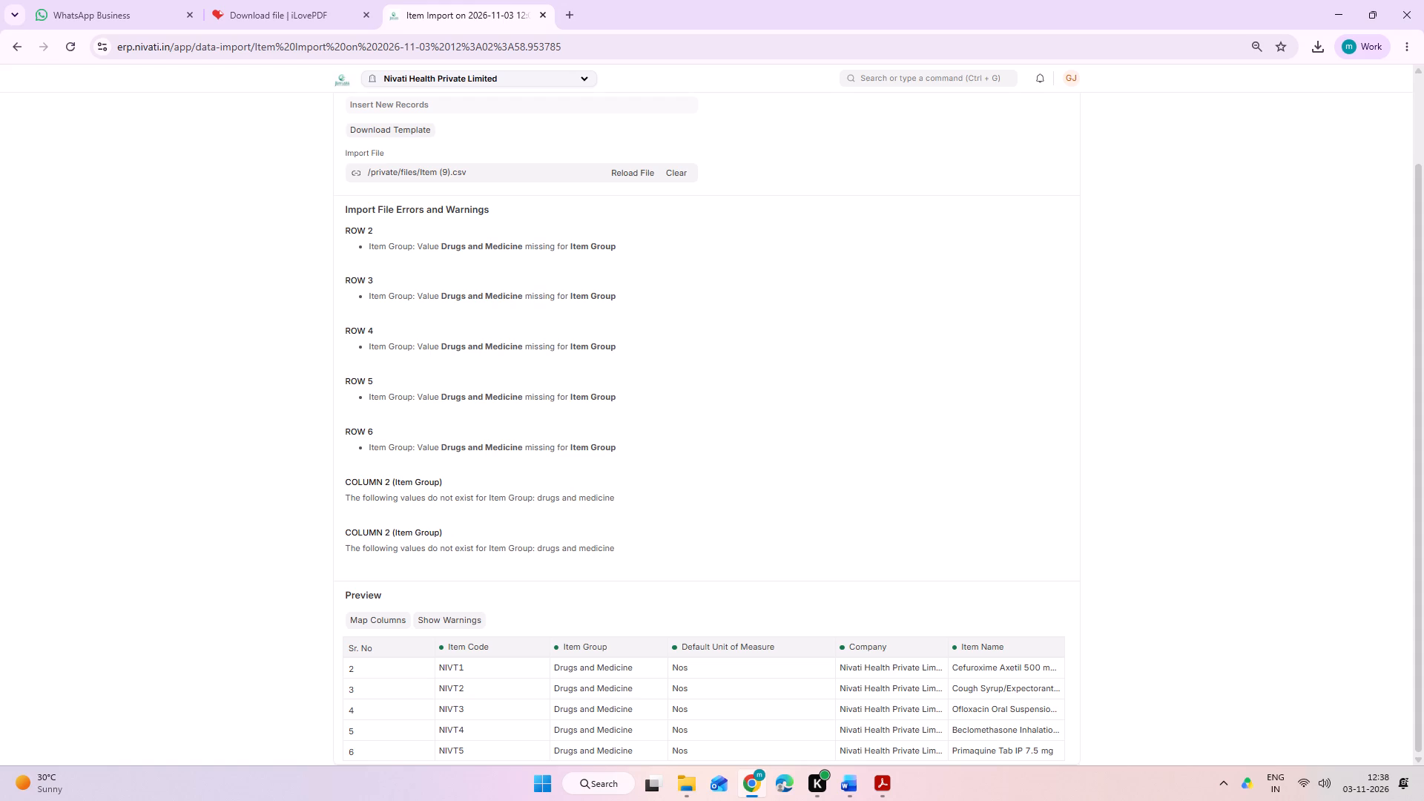
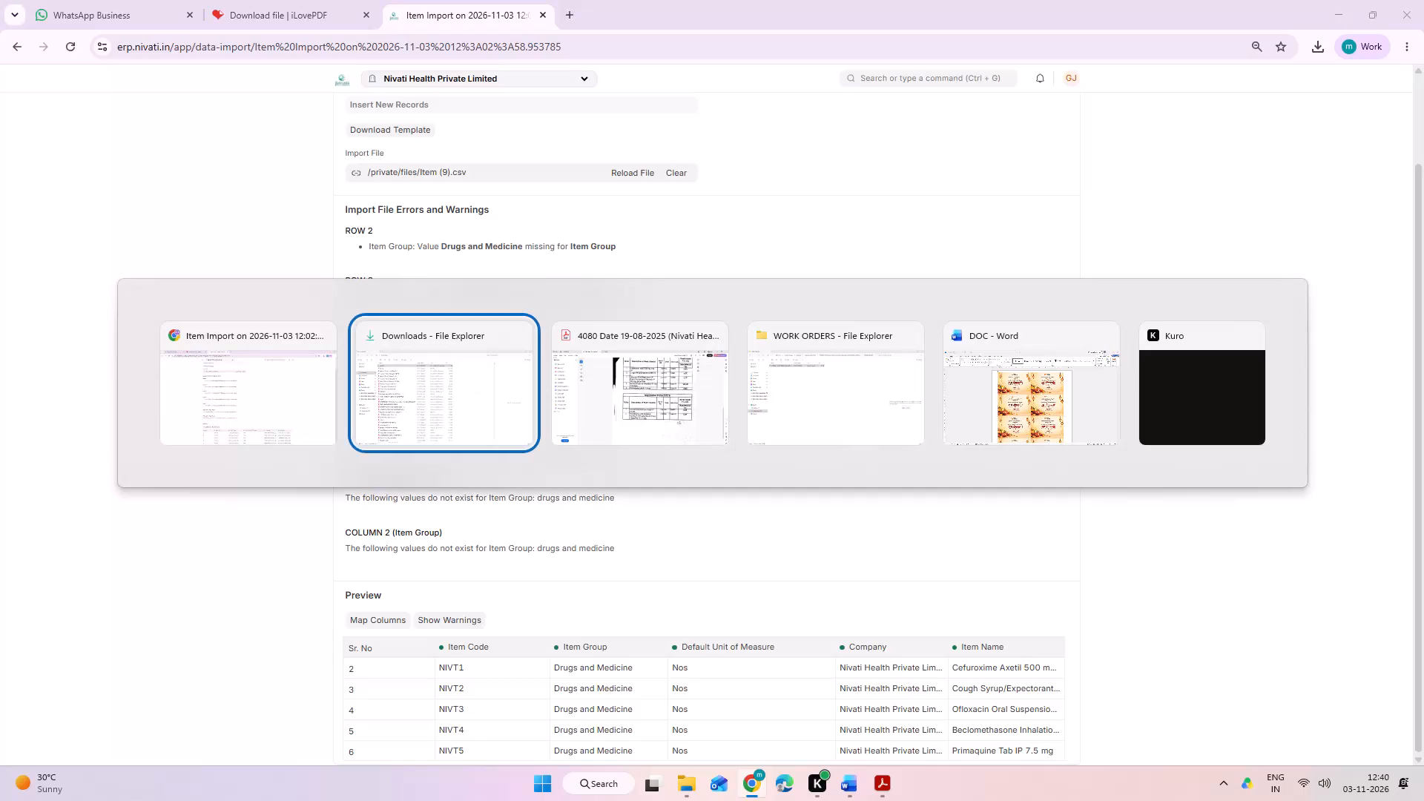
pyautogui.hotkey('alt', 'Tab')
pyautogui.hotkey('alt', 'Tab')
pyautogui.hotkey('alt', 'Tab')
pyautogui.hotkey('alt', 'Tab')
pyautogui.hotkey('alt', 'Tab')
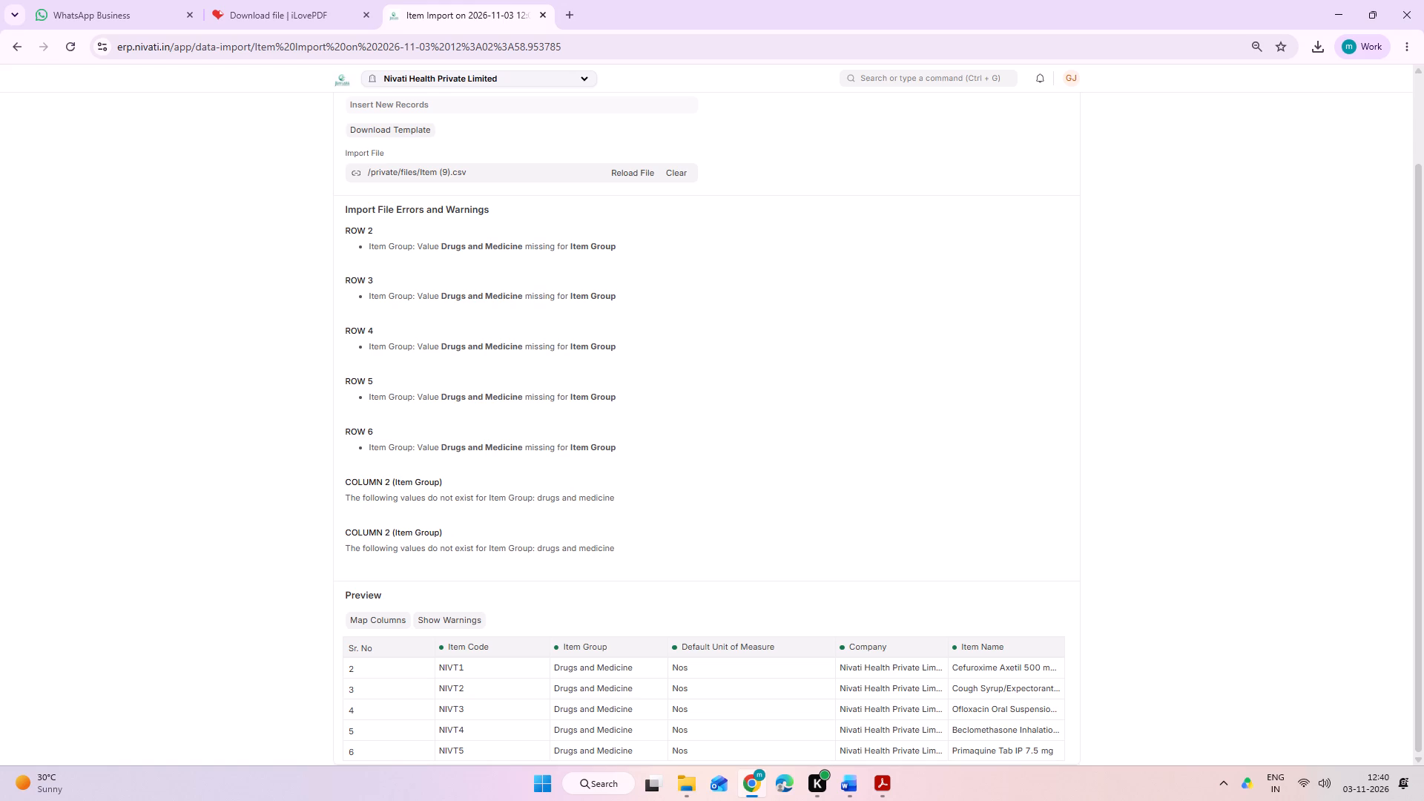
# Leave the item import for the ERP home page and expand the Master record types beside the Tender list.
pyautogui.scroll(4, 362, 221)
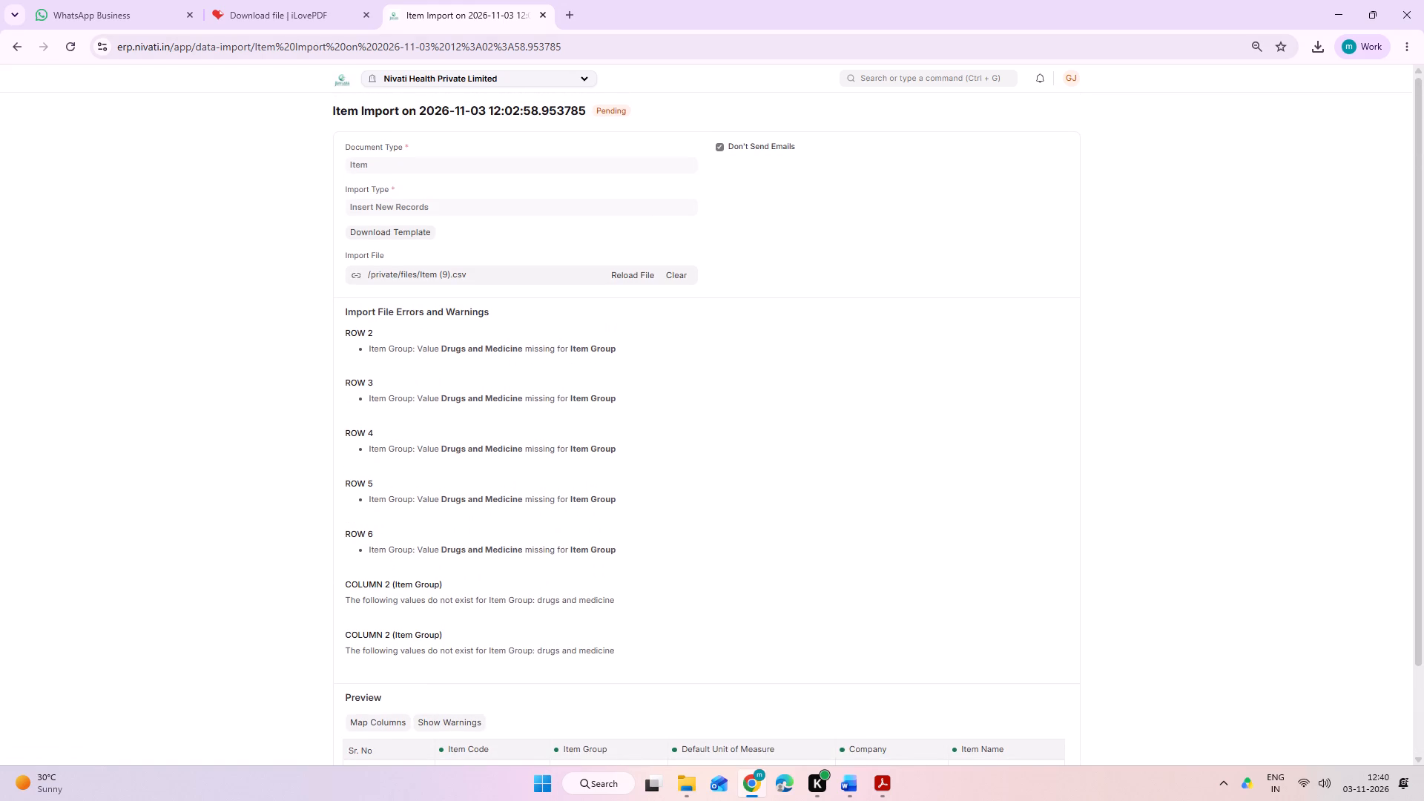
pyautogui.click(349, 79)
pyautogui.click(345, 77)
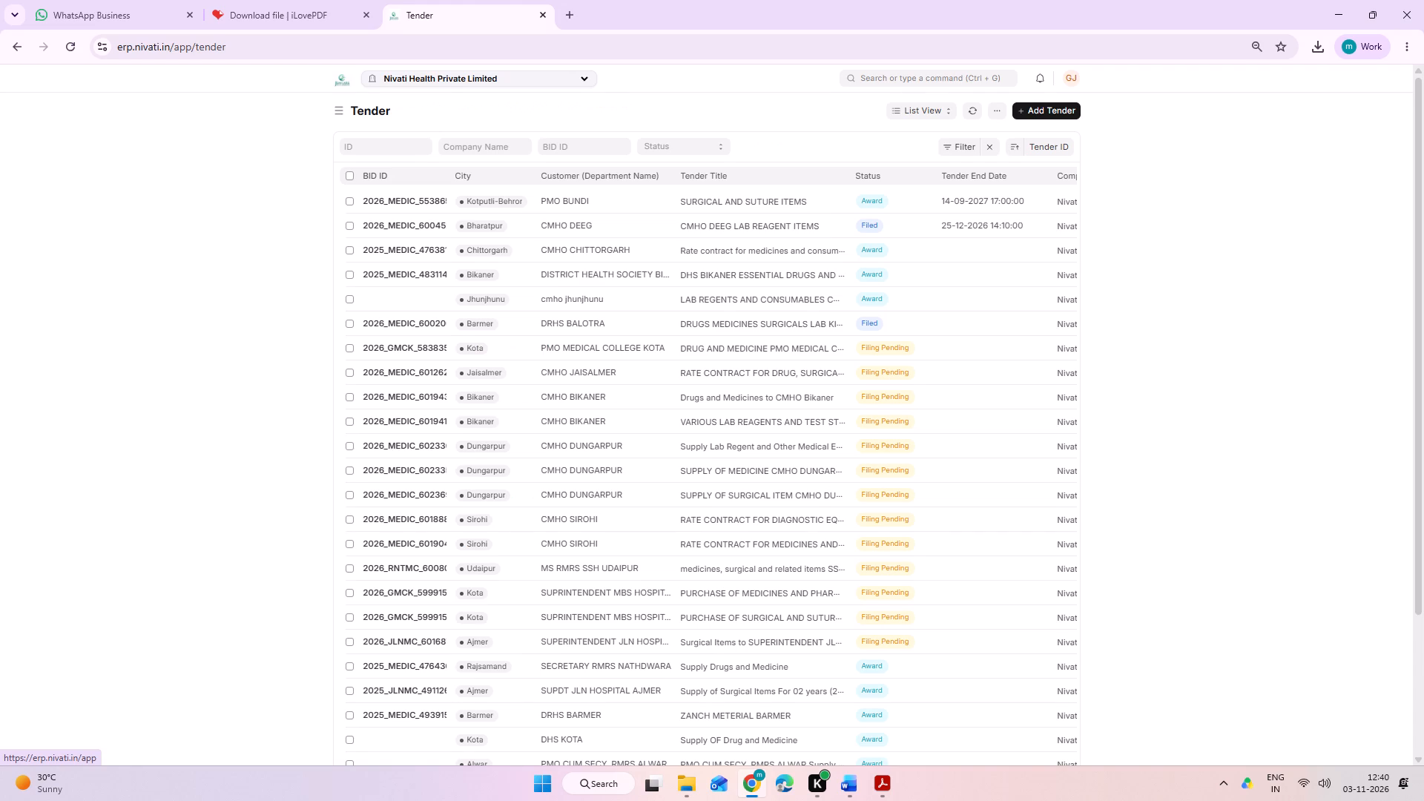
pyautogui.click(344, 102)
pyautogui.click(343, 108)
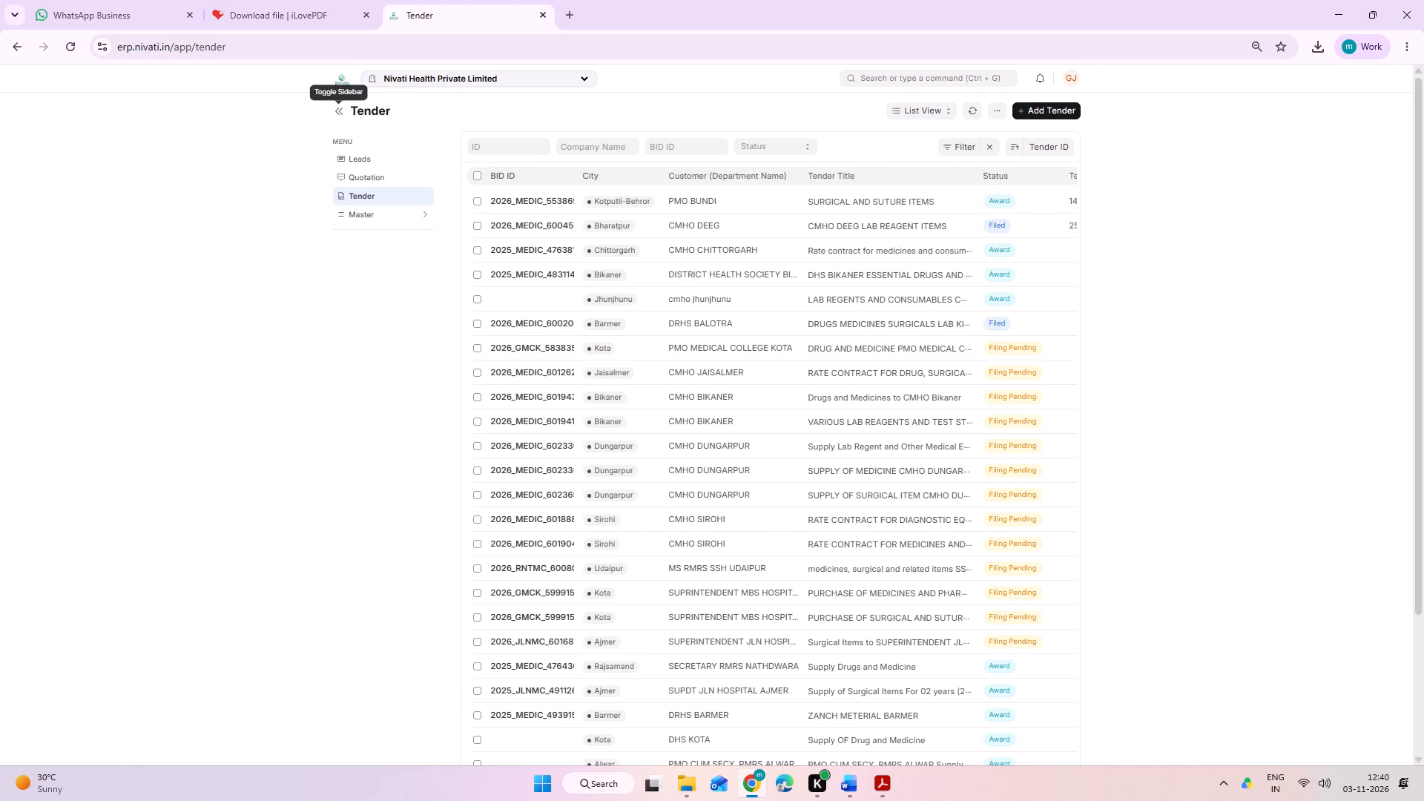
pyautogui.click(388, 212)
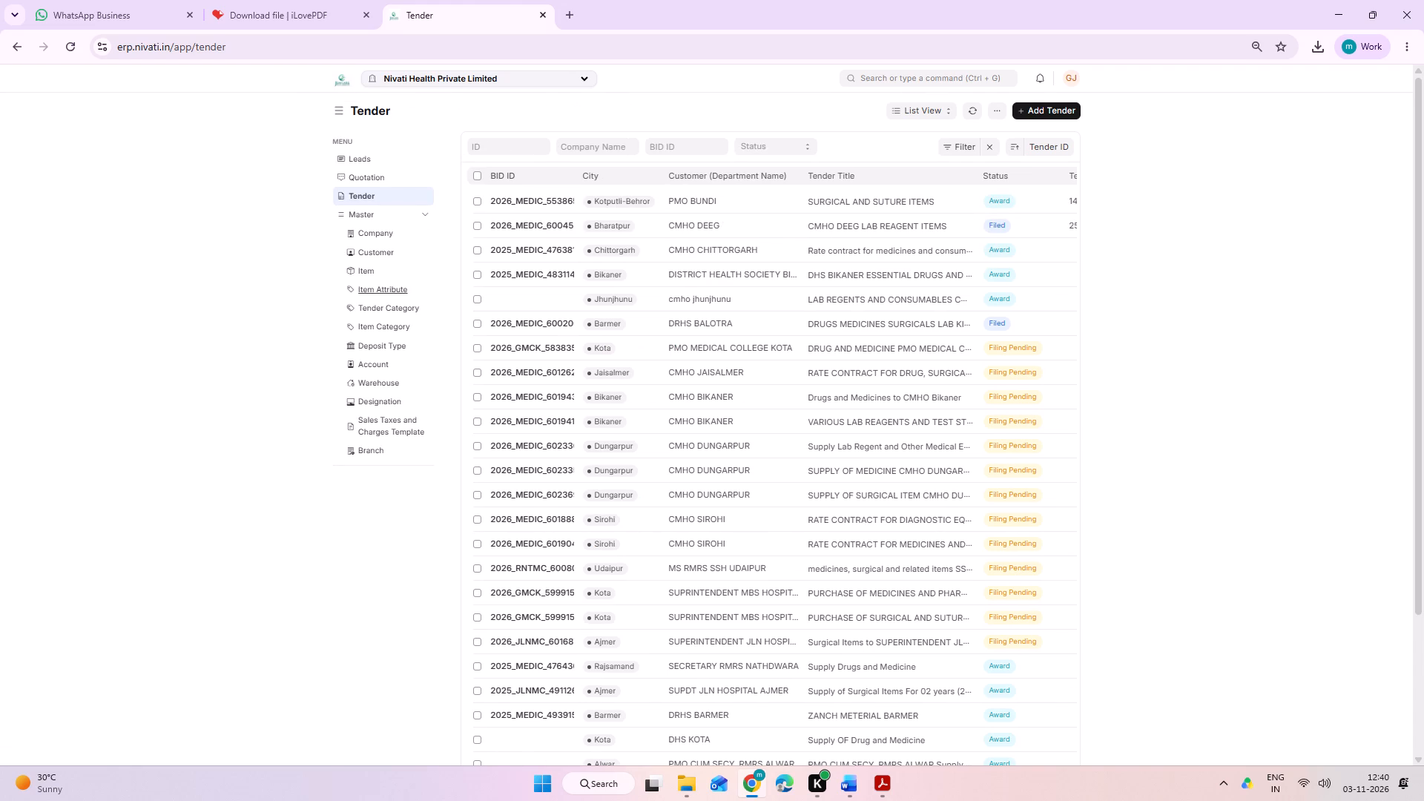
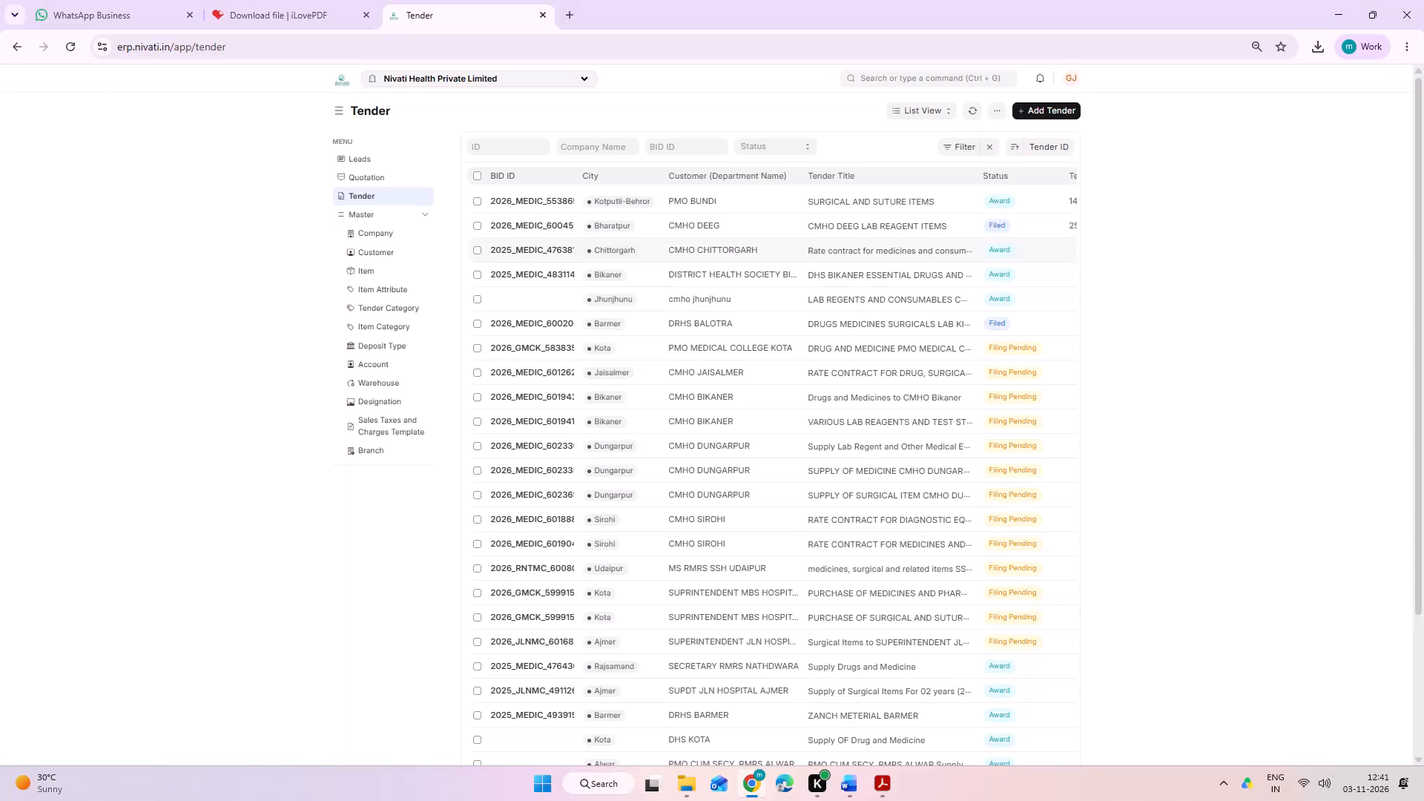
# Look through the whole Tender list, checking the customers, titles and statuses down to its last entries.
pyautogui.scroll(-3, 642, 275)
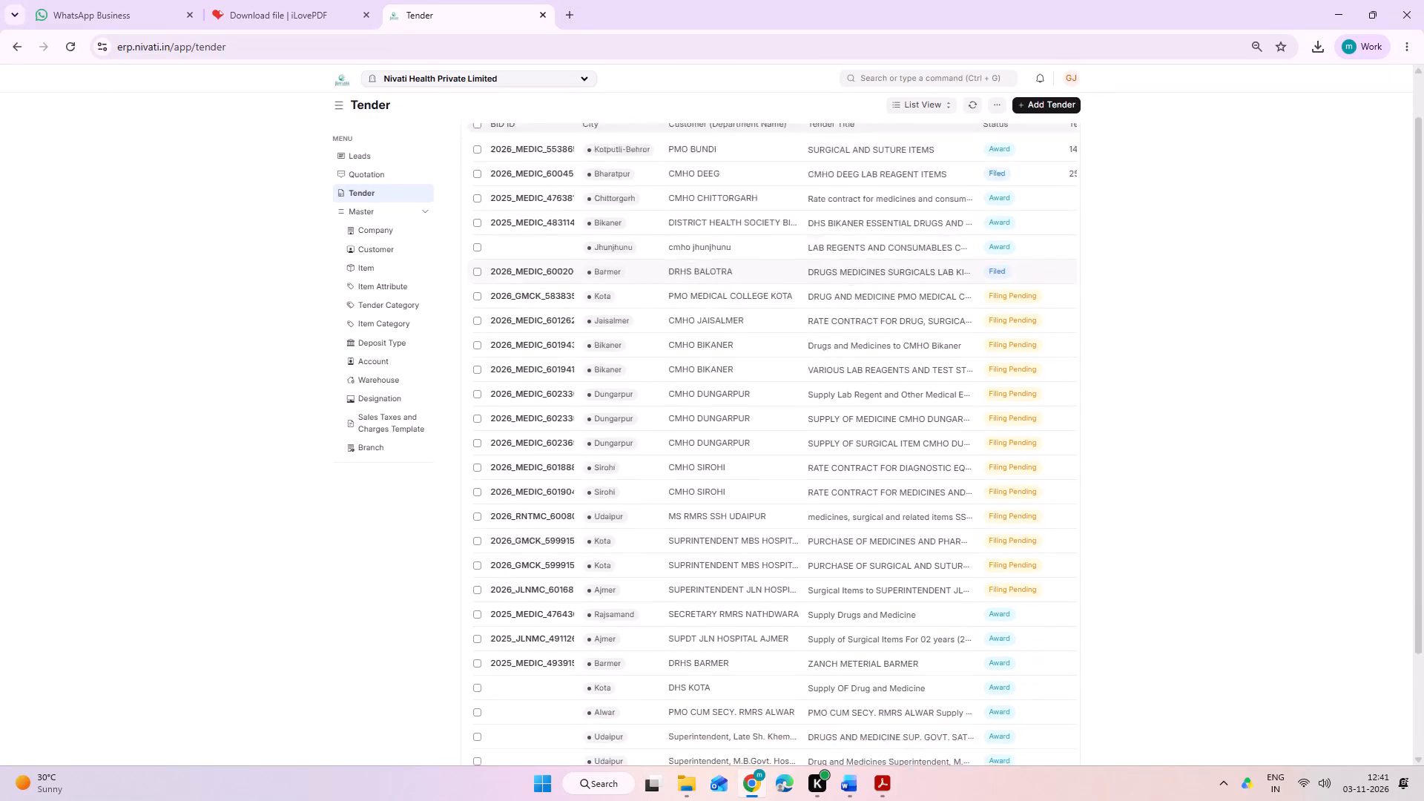
pyautogui.scroll(-4, 642, 275)
pyautogui.scroll(9, 640, 275)
pyautogui.scroll(-11, 640, 275)
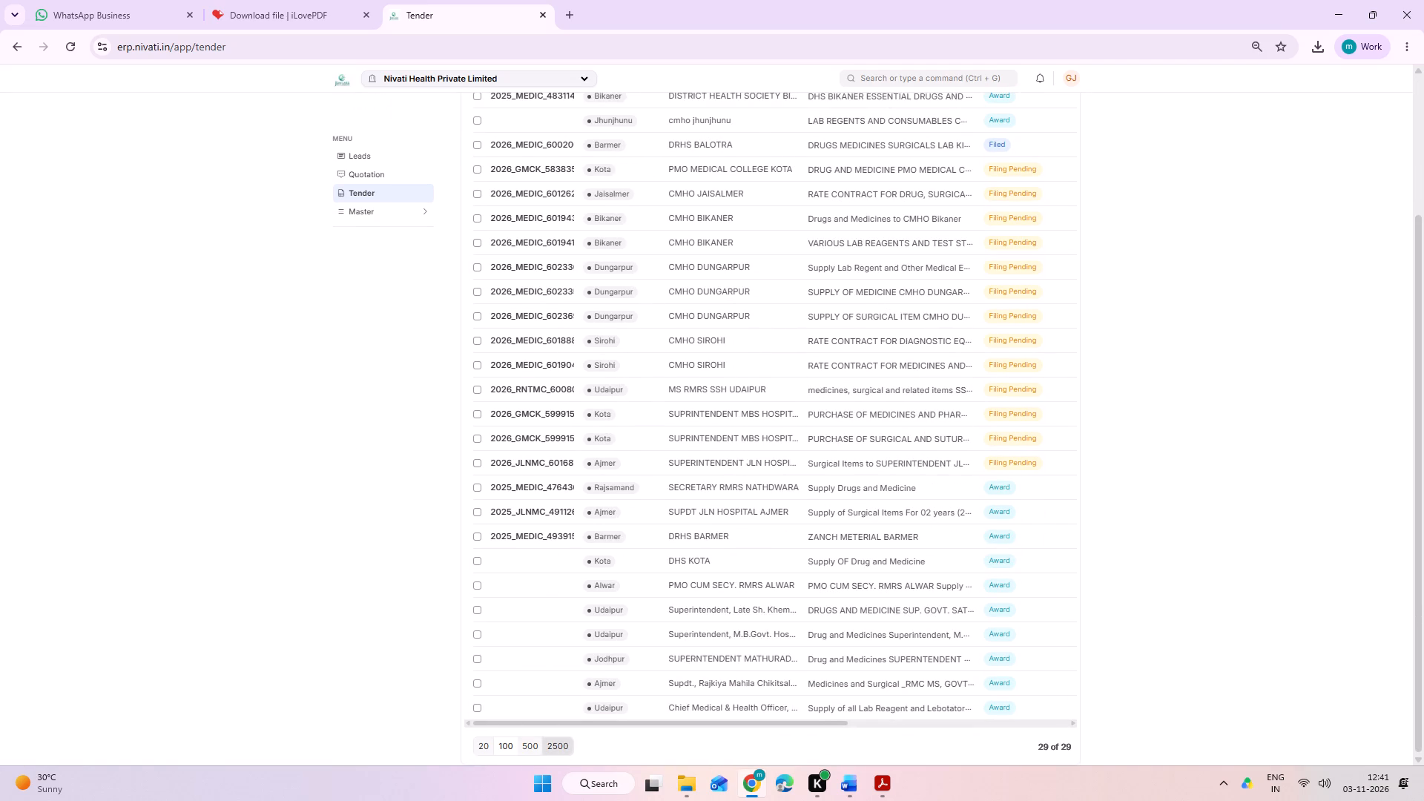
pyautogui.scroll(6, 647, 426)
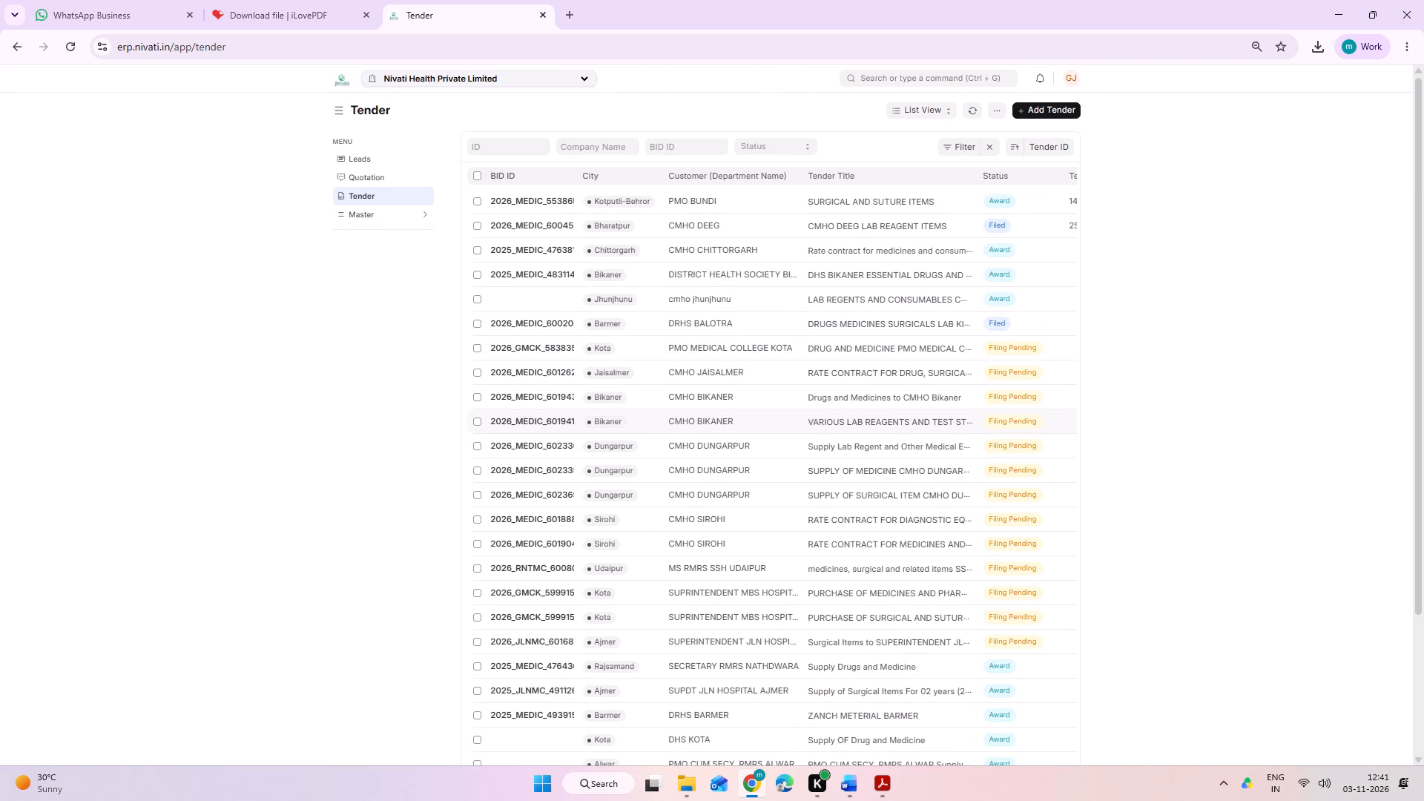
pyautogui.scroll(-2, 725, 649)
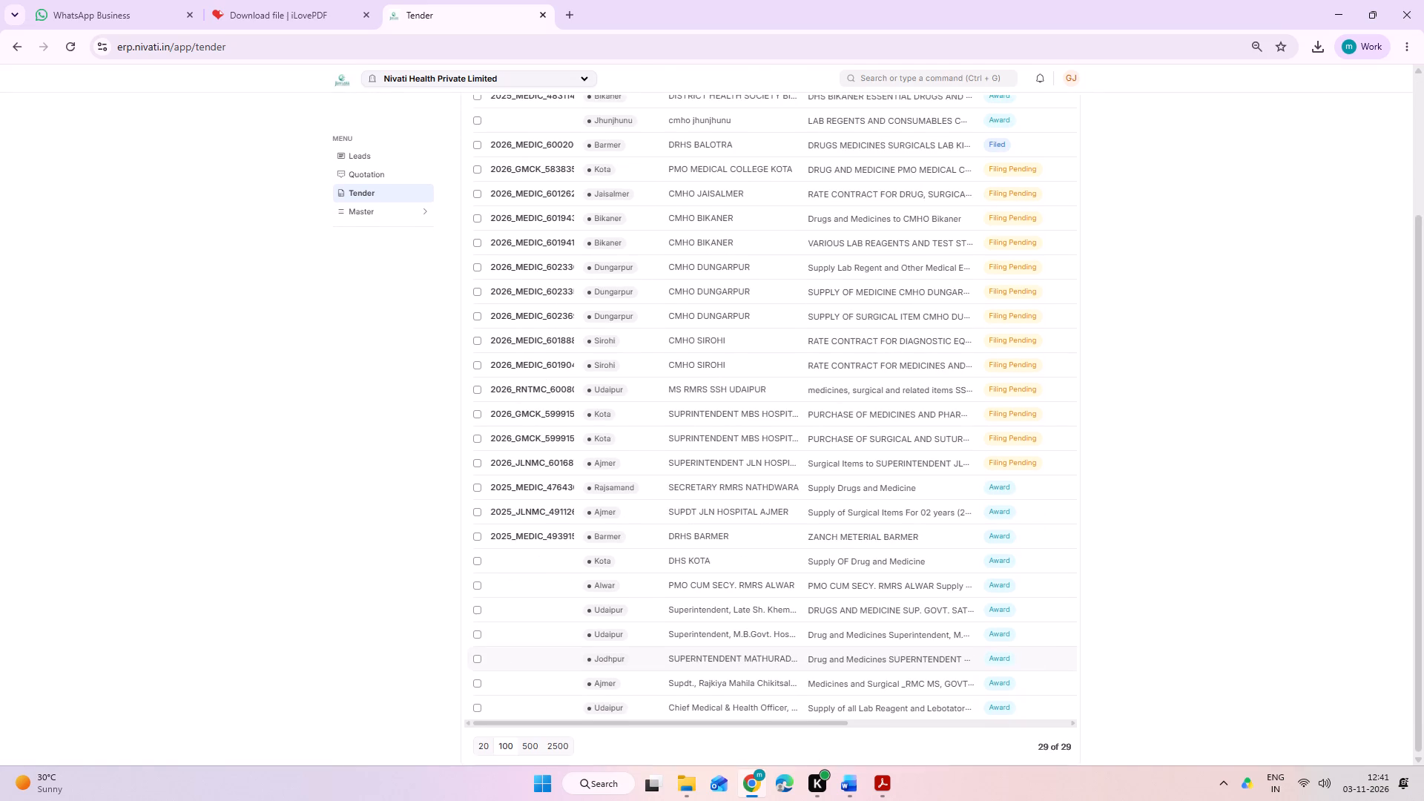
pyautogui.scroll(-2, 725, 651)
pyautogui.click(695, 723)
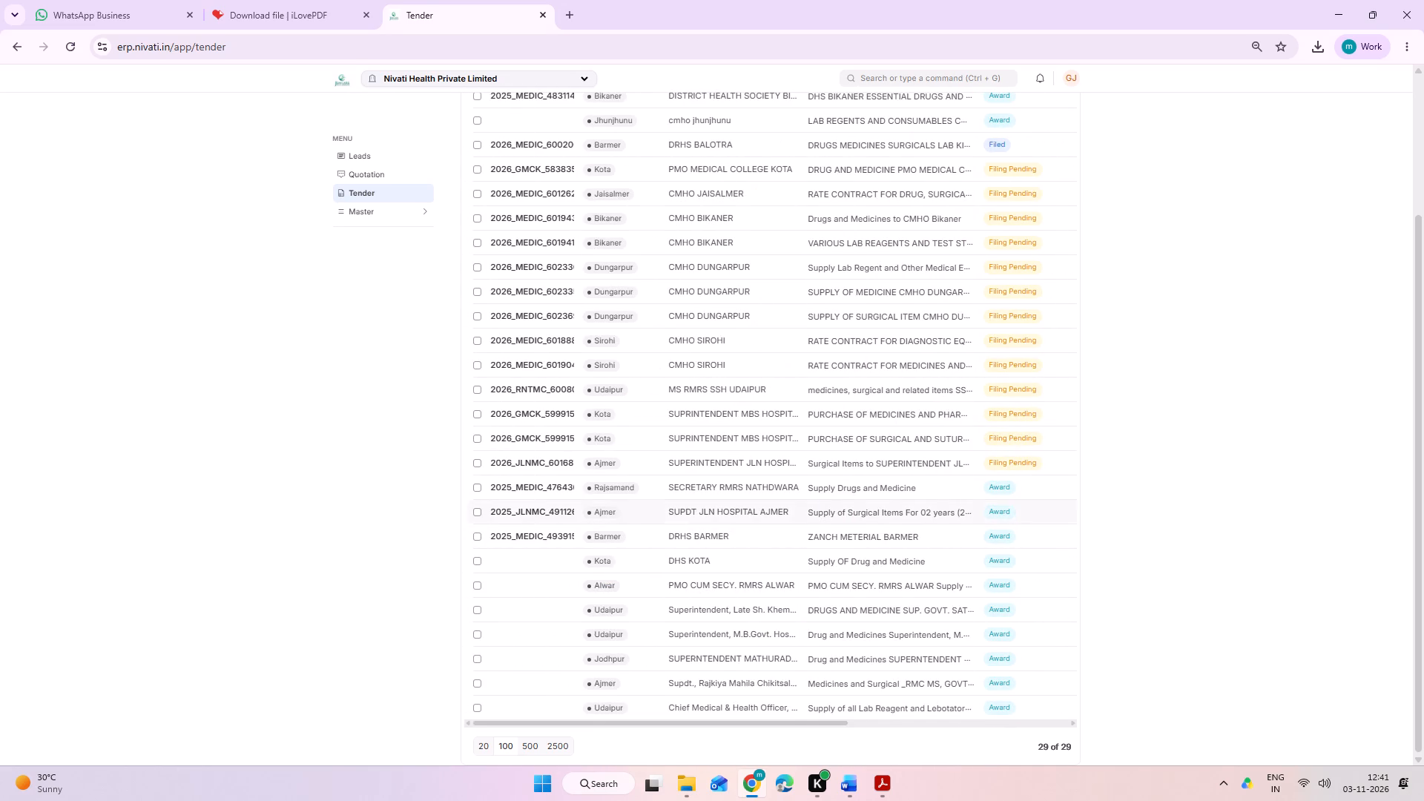
pyautogui.scroll(4, 877, 515)
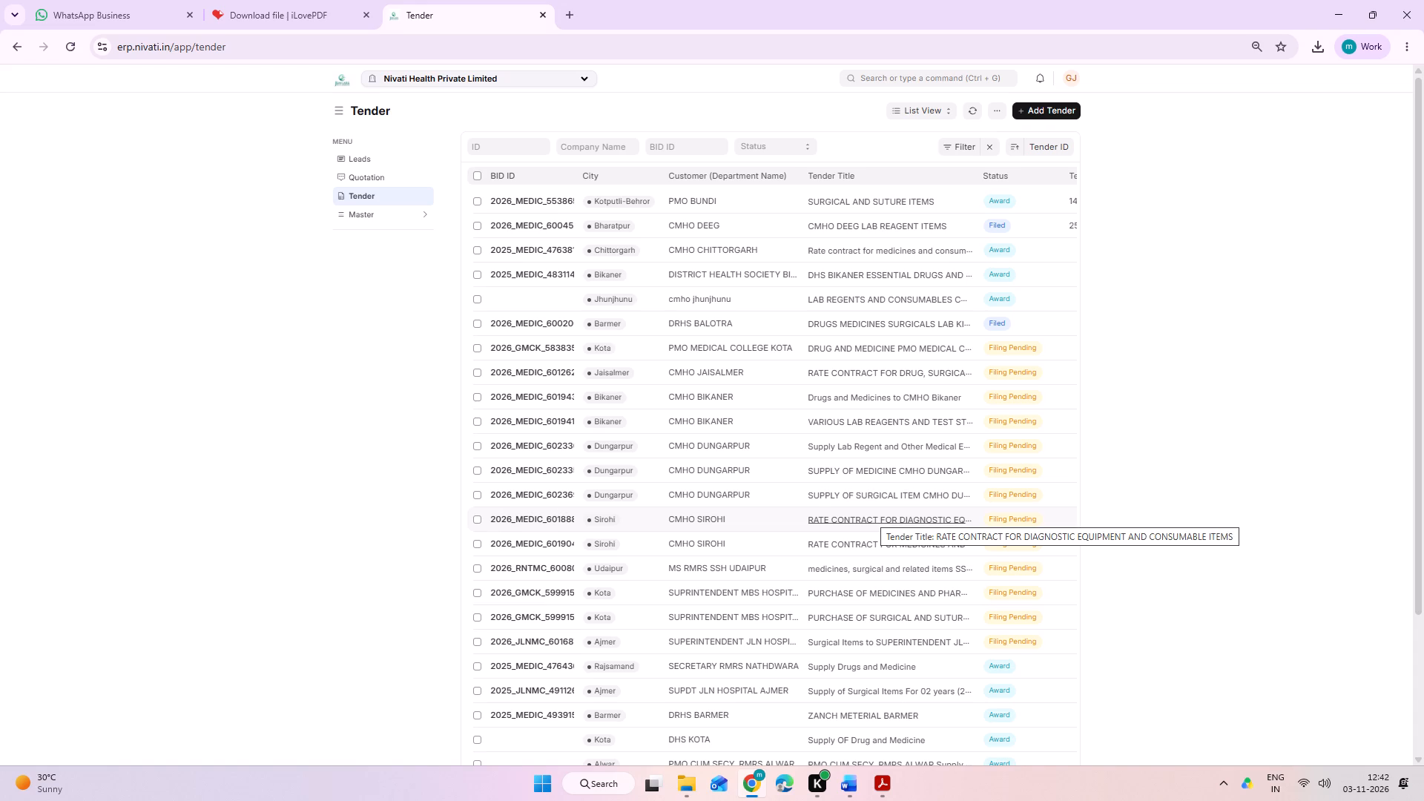
# Review the CMHO Sirohi diagnostic equipment tender and the CMHO Bikaner lab reagents tender in turn, returning to the Tender list.
pyautogui.click(725, 516)
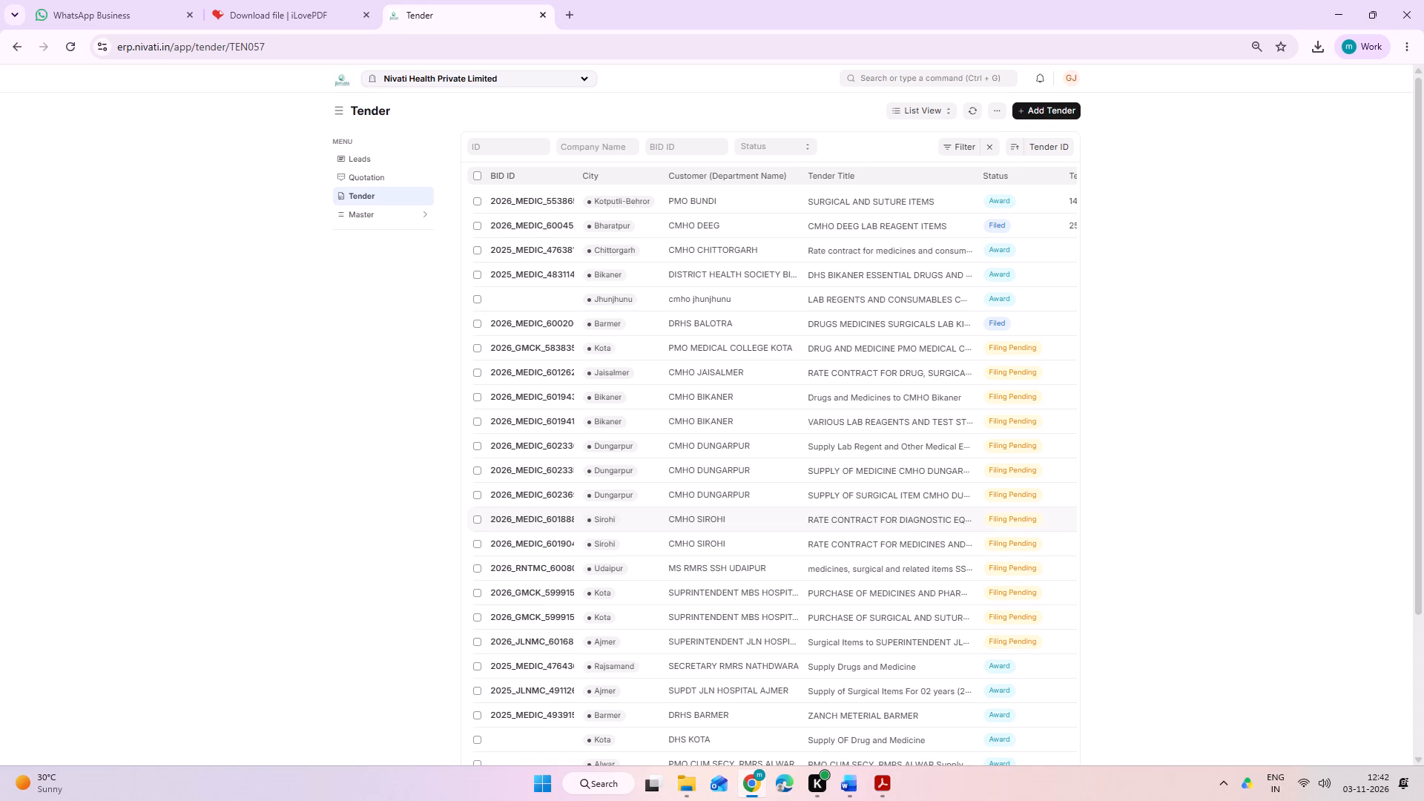
pyautogui.click(715, 520)
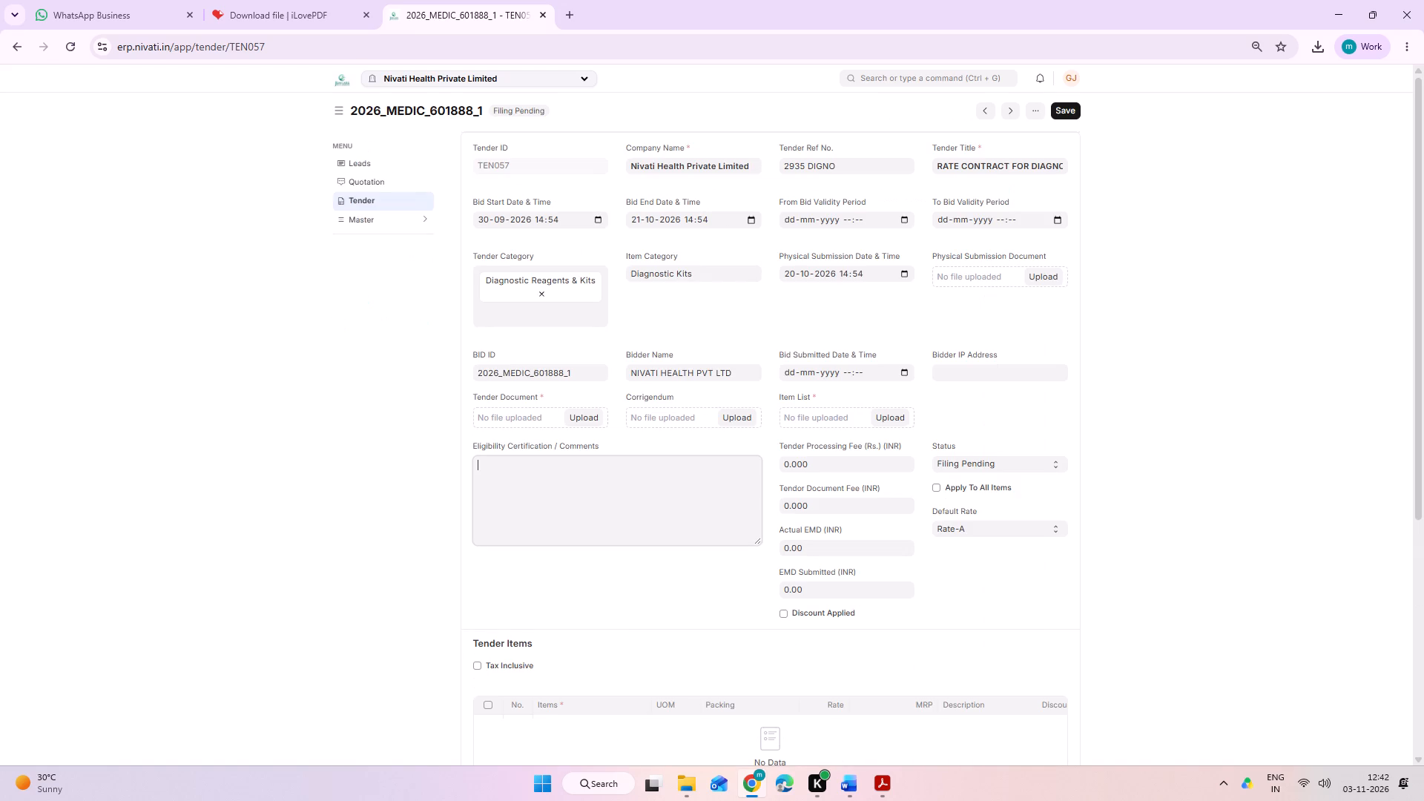
pyautogui.click(16, 50)
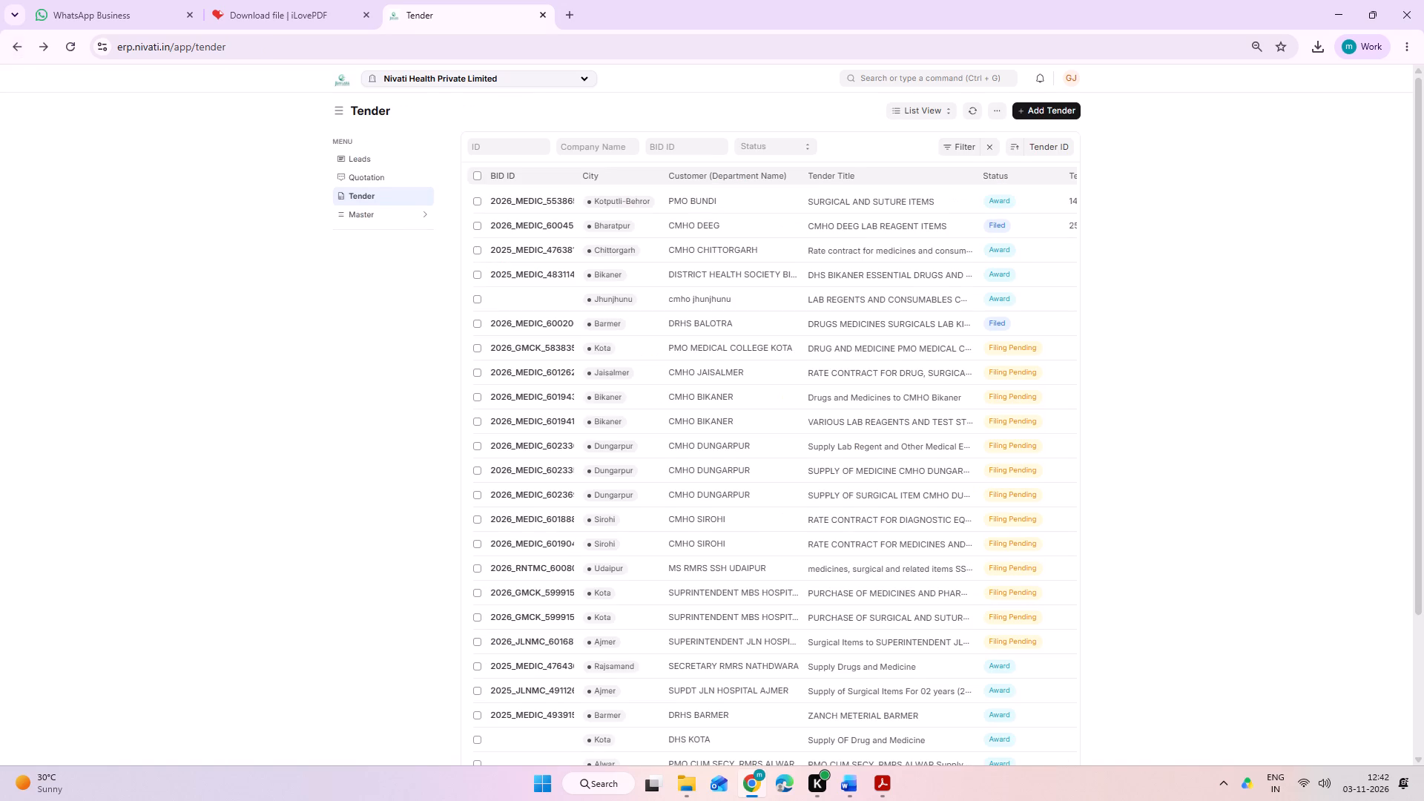
pyautogui.click(698, 425)
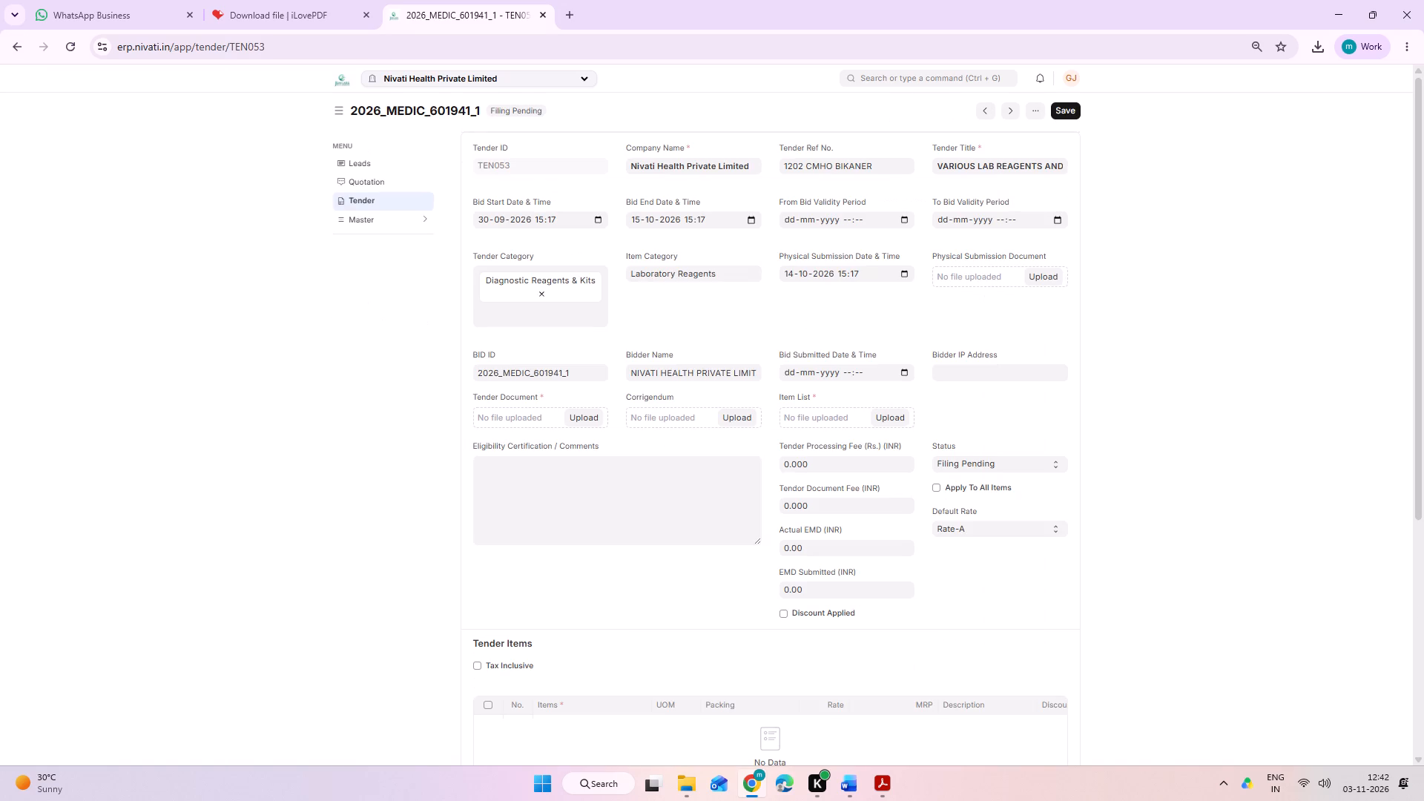
pyautogui.click(10, 44)
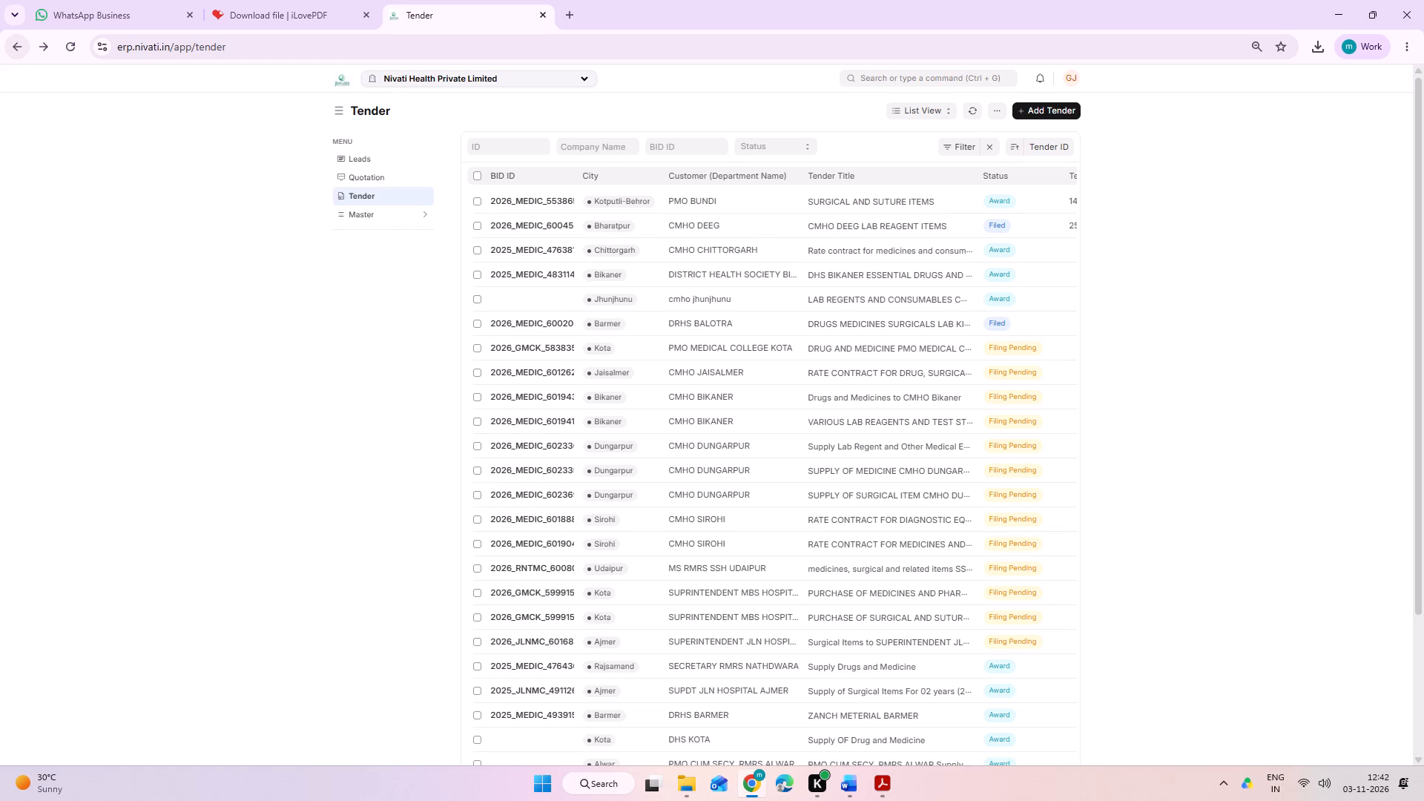
# Sort the Tender list by Customer (Department Name) in descending order and clear its filters.
pyautogui.click(730, 174)
pyautogui.click(730, 174)
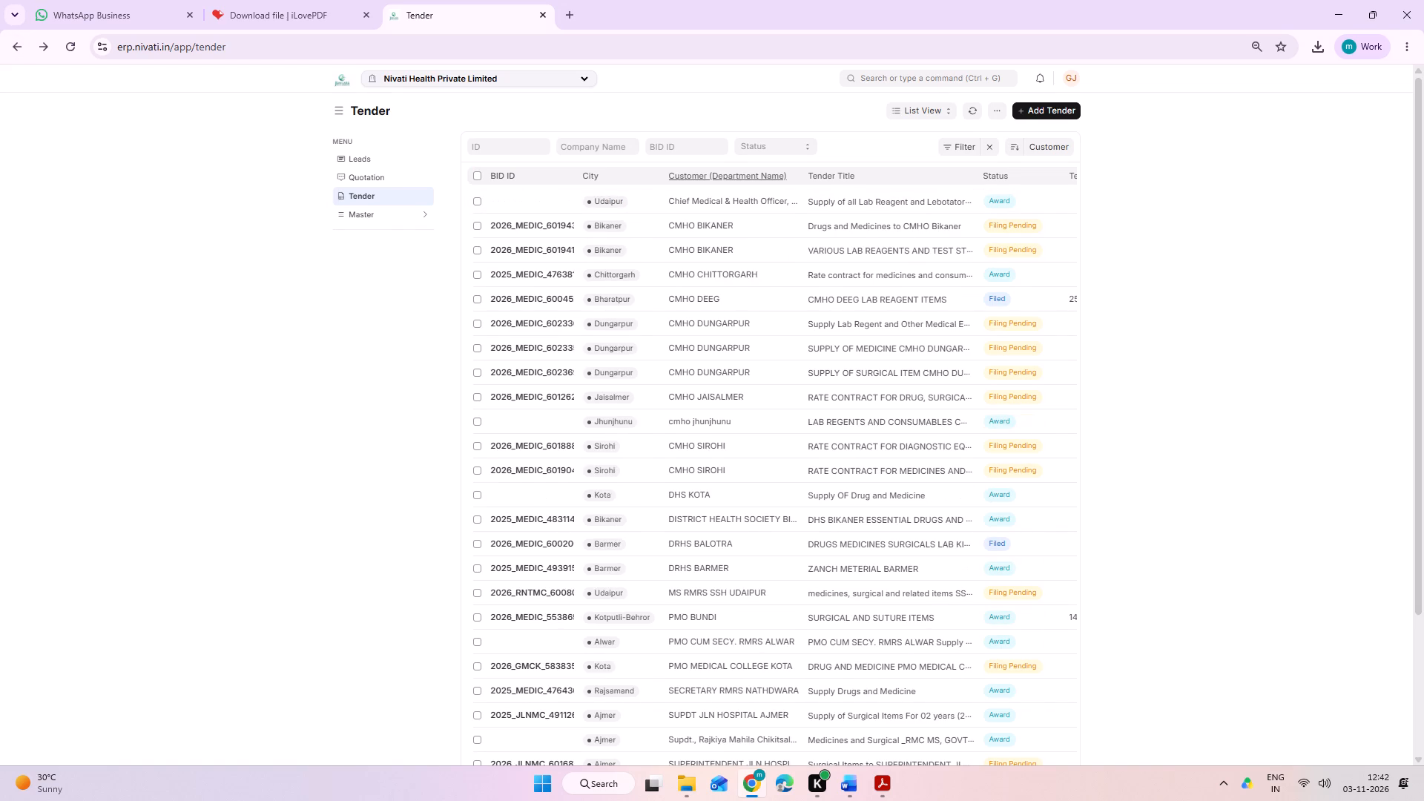
pyautogui.click(730, 174)
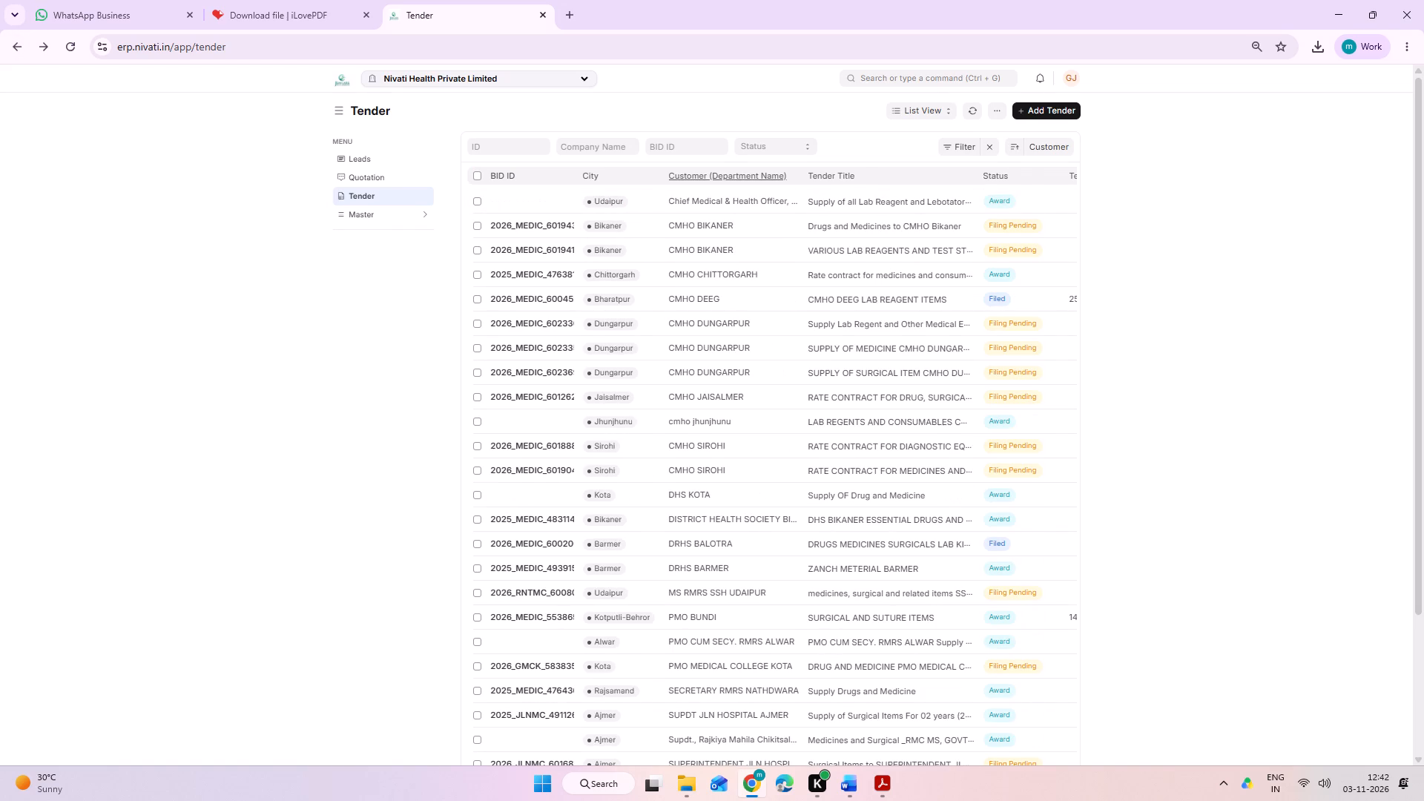
pyautogui.click(730, 174)
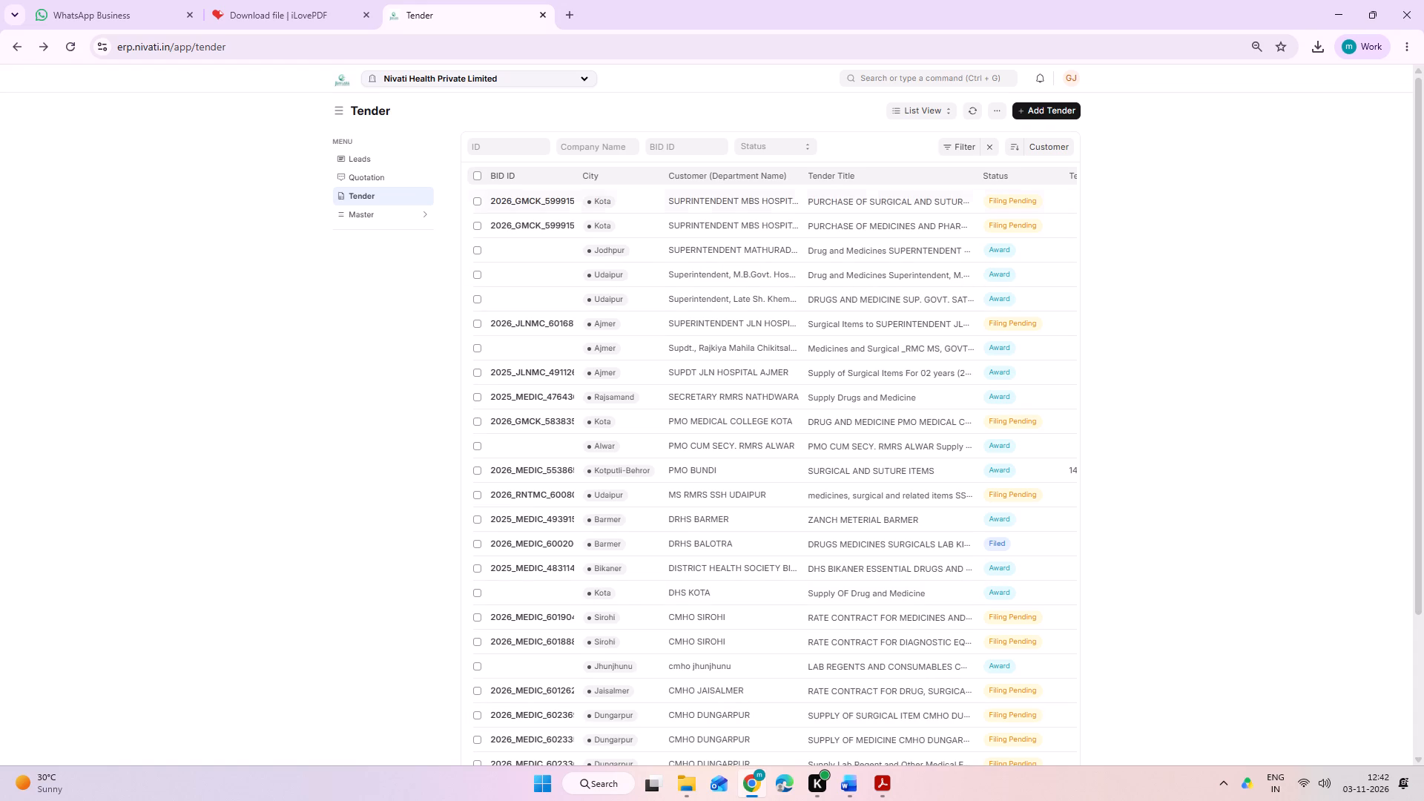
pyautogui.click(992, 147)
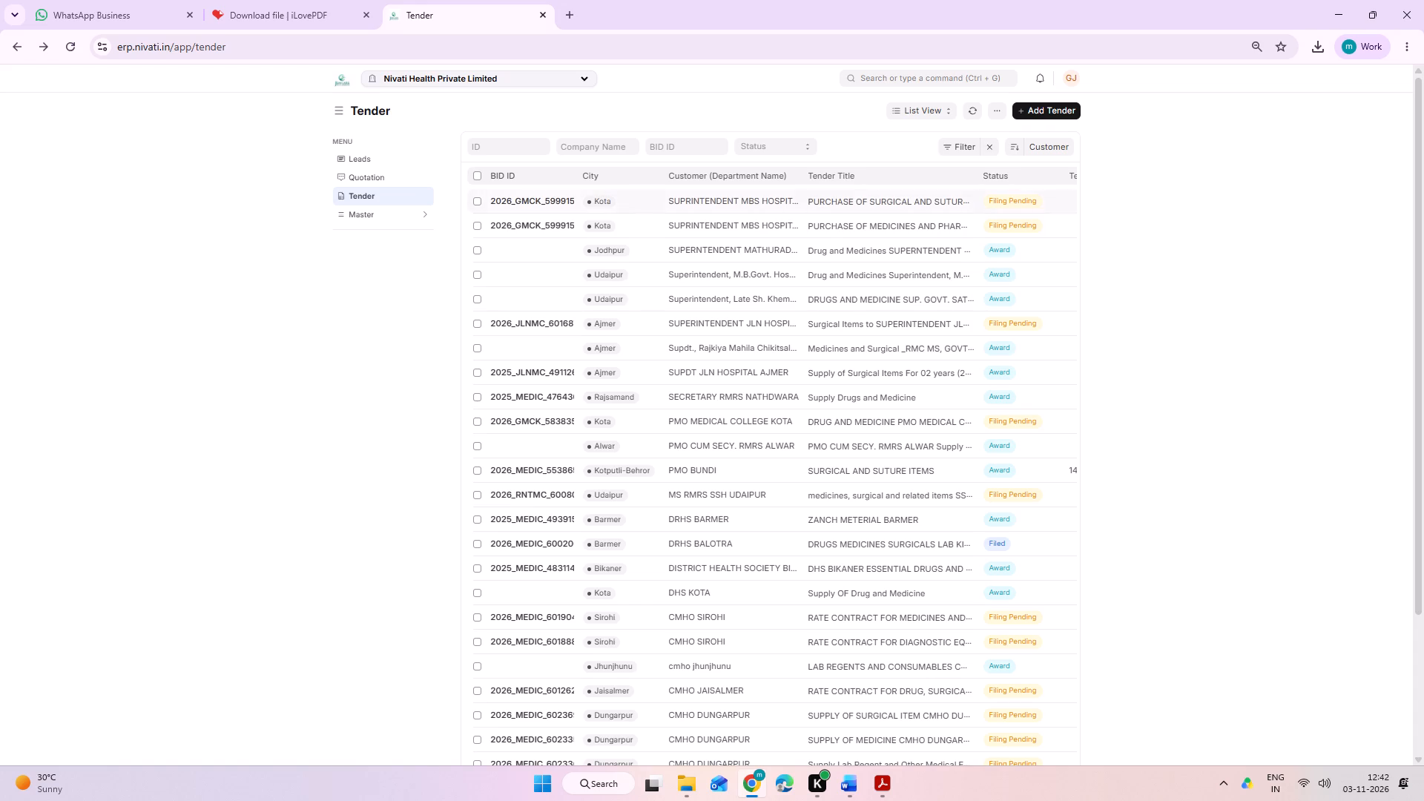
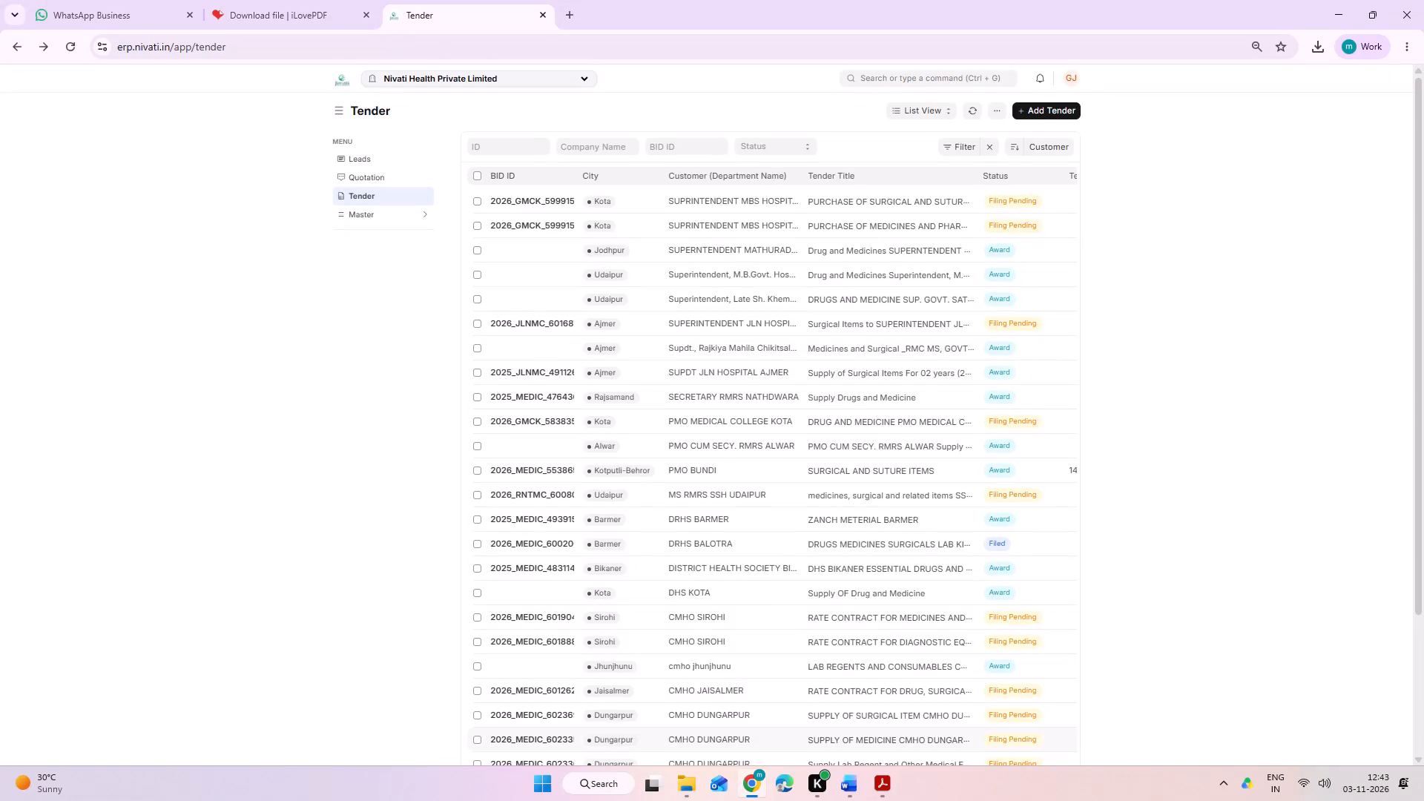
# Switch to Adobe Acrobat, glance over the 4080 Date 19-08-2025 rate approval letter, and close it along with 12802.pdf.
pyautogui.click(890, 777)
pyautogui.scroll(-3, 910, 333)
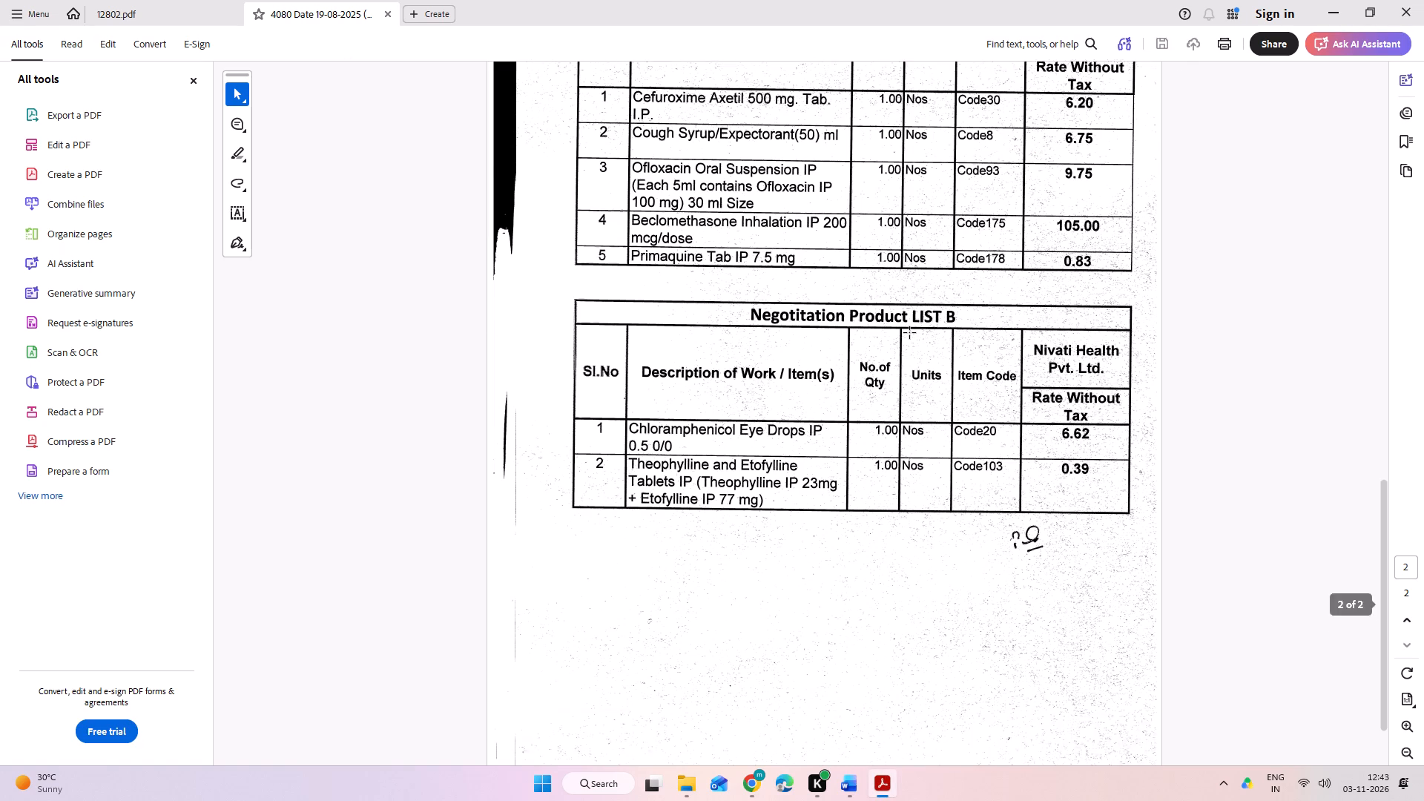
pyautogui.scroll(-1, 910, 333)
pyautogui.scroll(9, 910, 333)
pyautogui.click(142, 0)
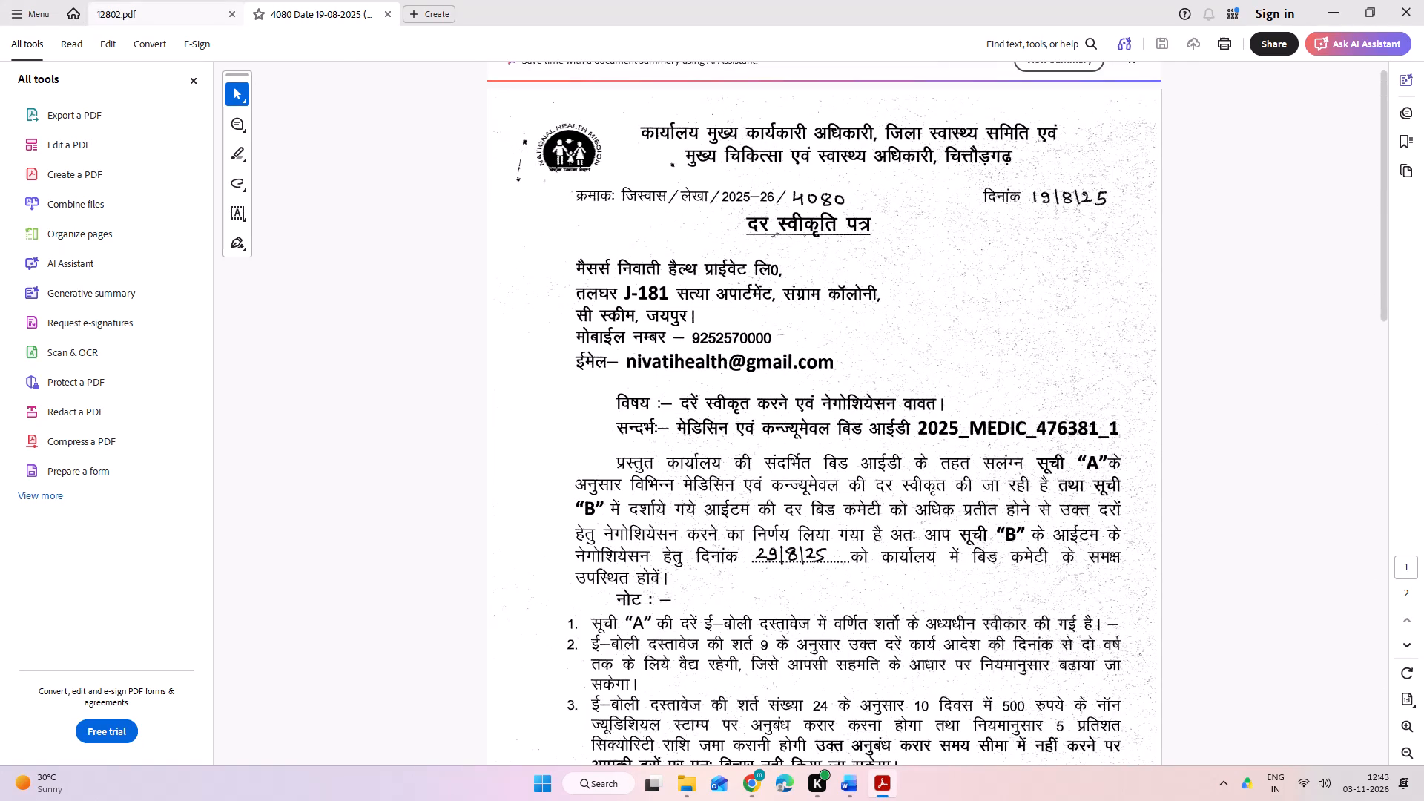
pyautogui.middleClick(199, 2)
pyautogui.middleClick(203, 5)
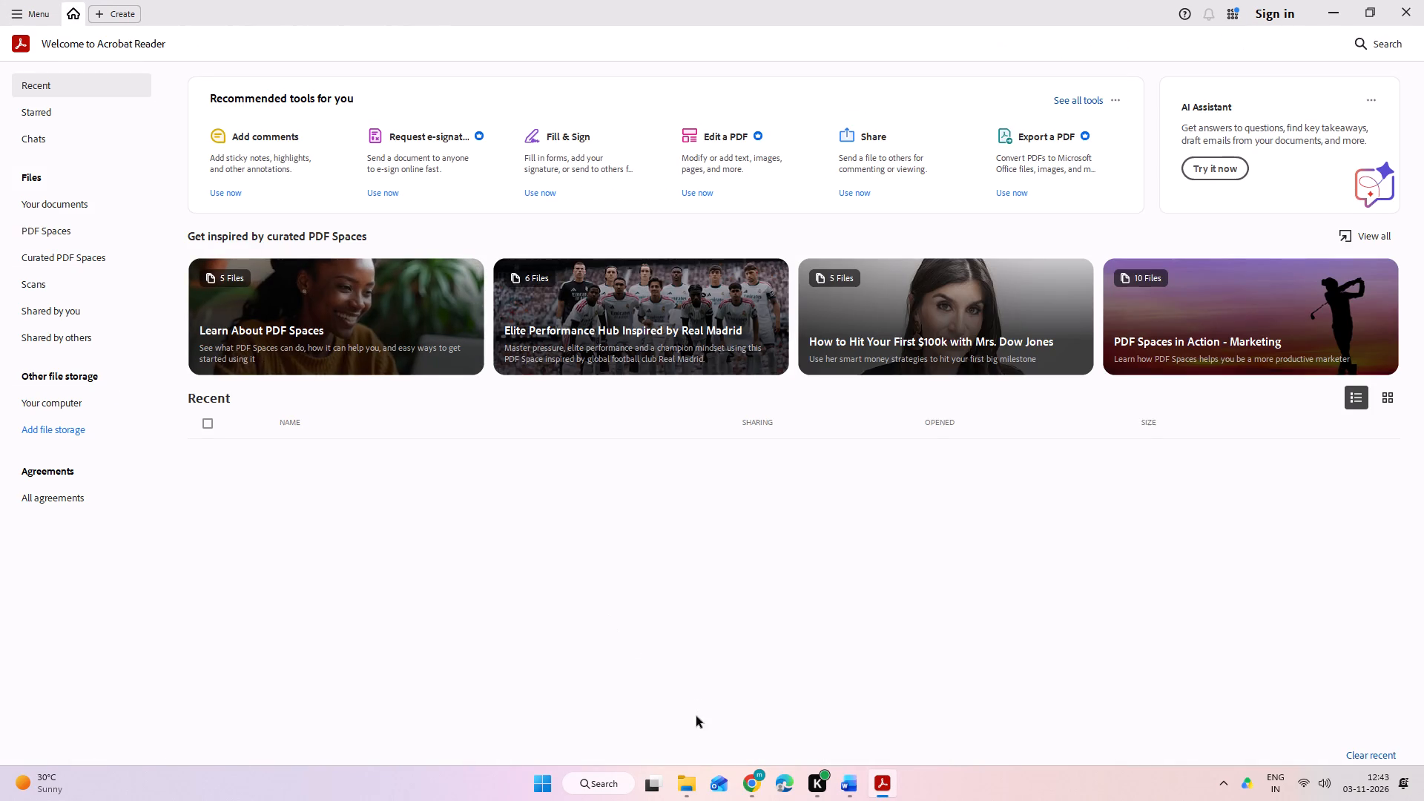
# Switch to the Downloads folder in File Explorer and clear the selection of the Item (9) file.
pyautogui.click(689, 789)
pyautogui.click(633, 691)
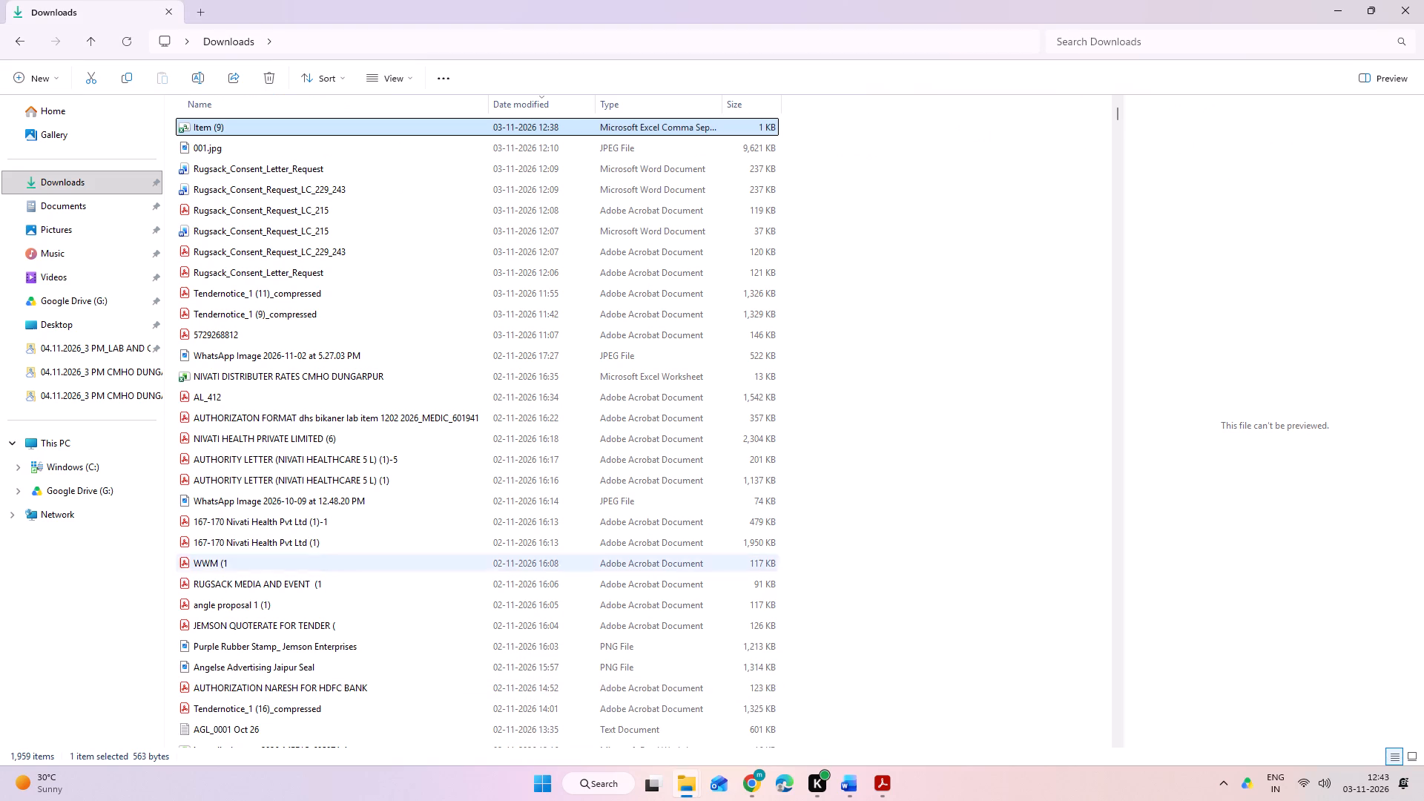
pyautogui.rightClick(862, 310)
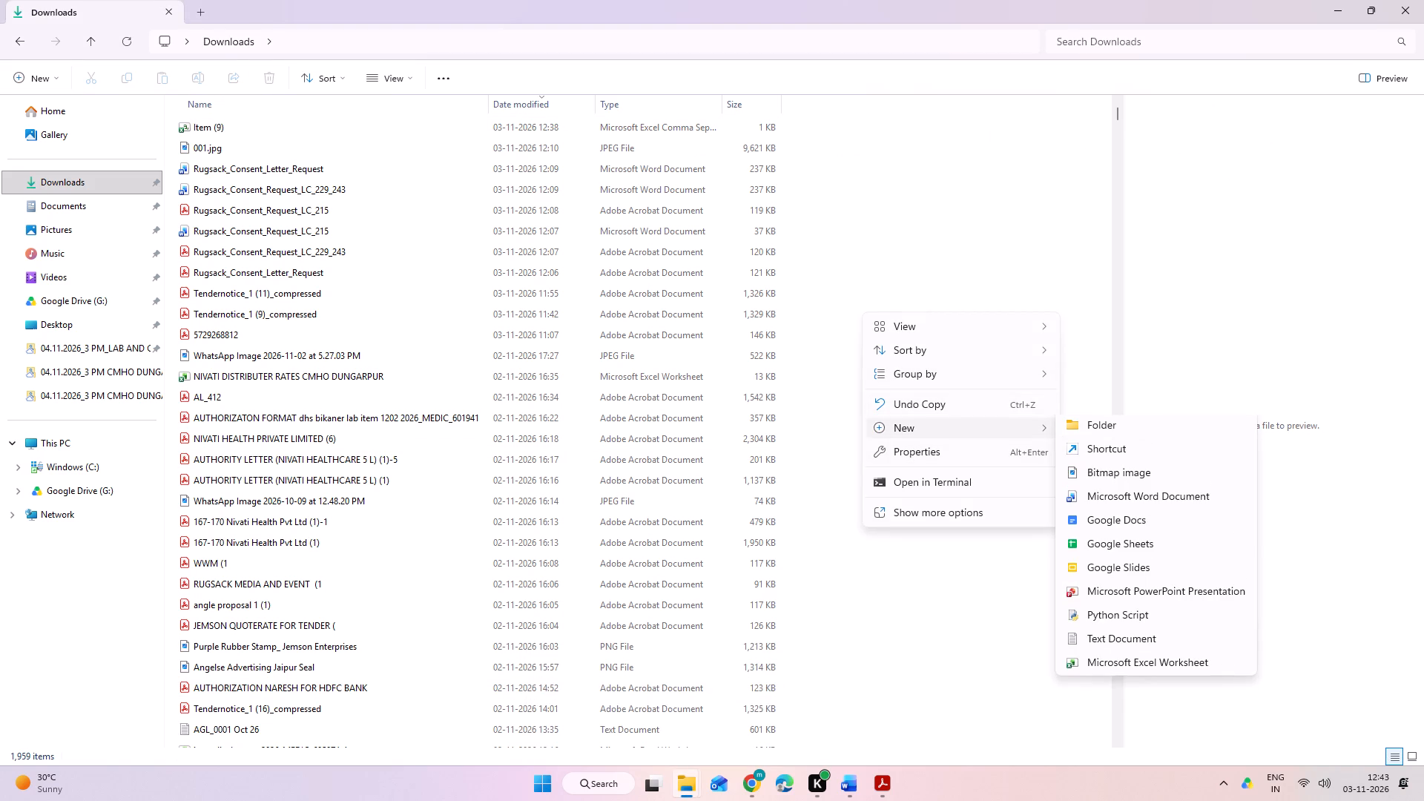
pyautogui.click(980, 514)
pyautogui.click(946, 374)
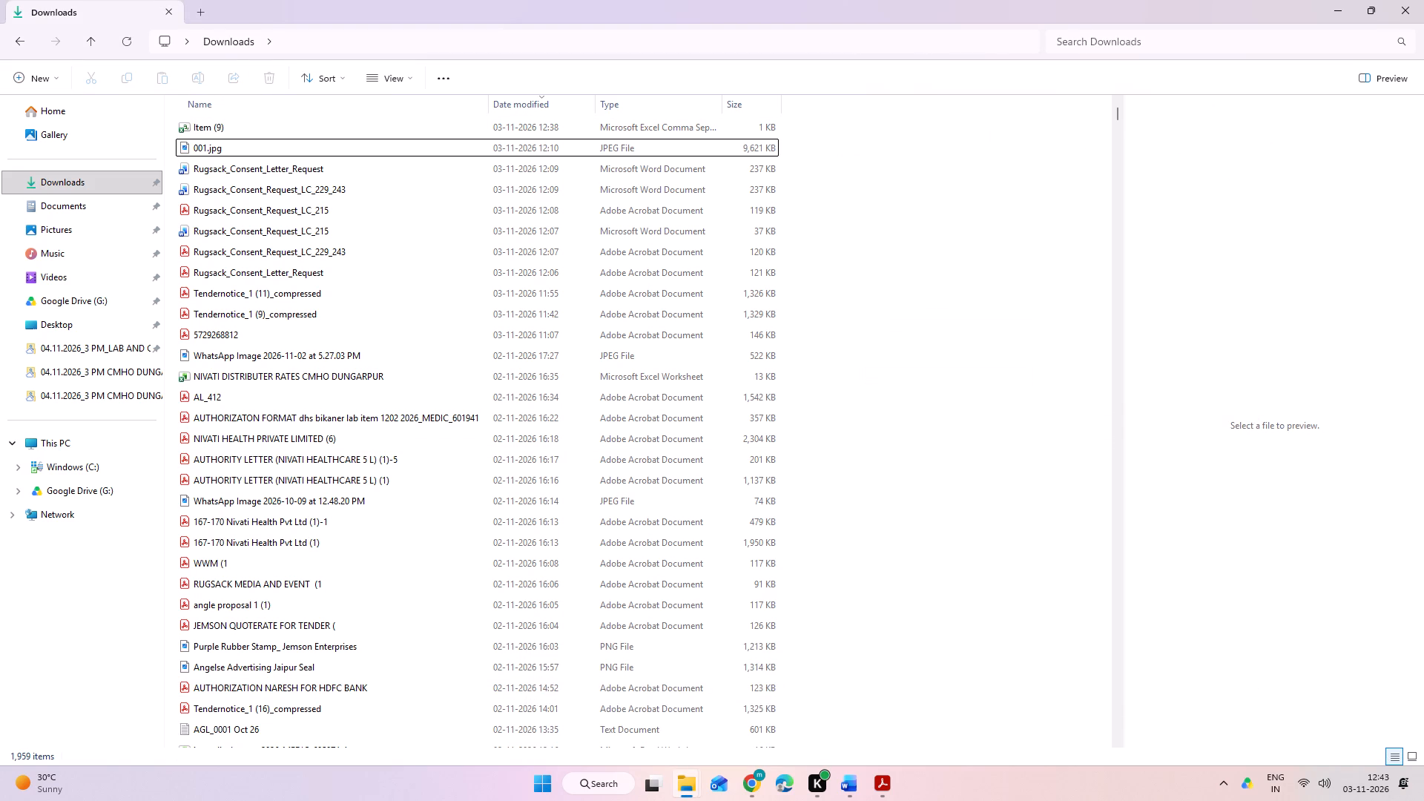
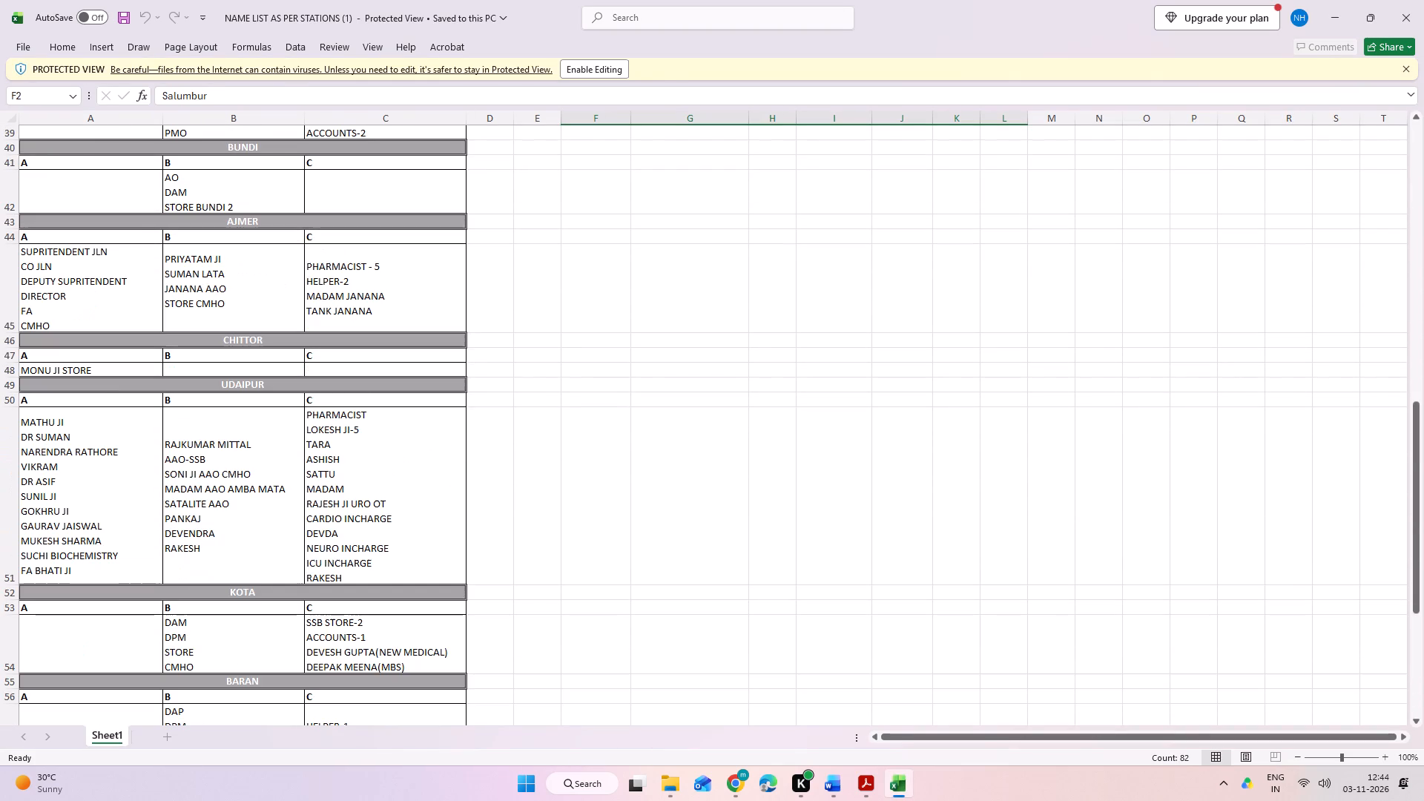
# Enable editing in the protected NAME LIST AS PER STATIONS (1) workbook.
pyautogui.click(601, 53)
pyautogui.click(600, 65)
# Select the loose name list beside the formatted station table, from the Salumbur cell F2 across to column L and down its rows.
pyautogui.scroll(4, 419, 274)
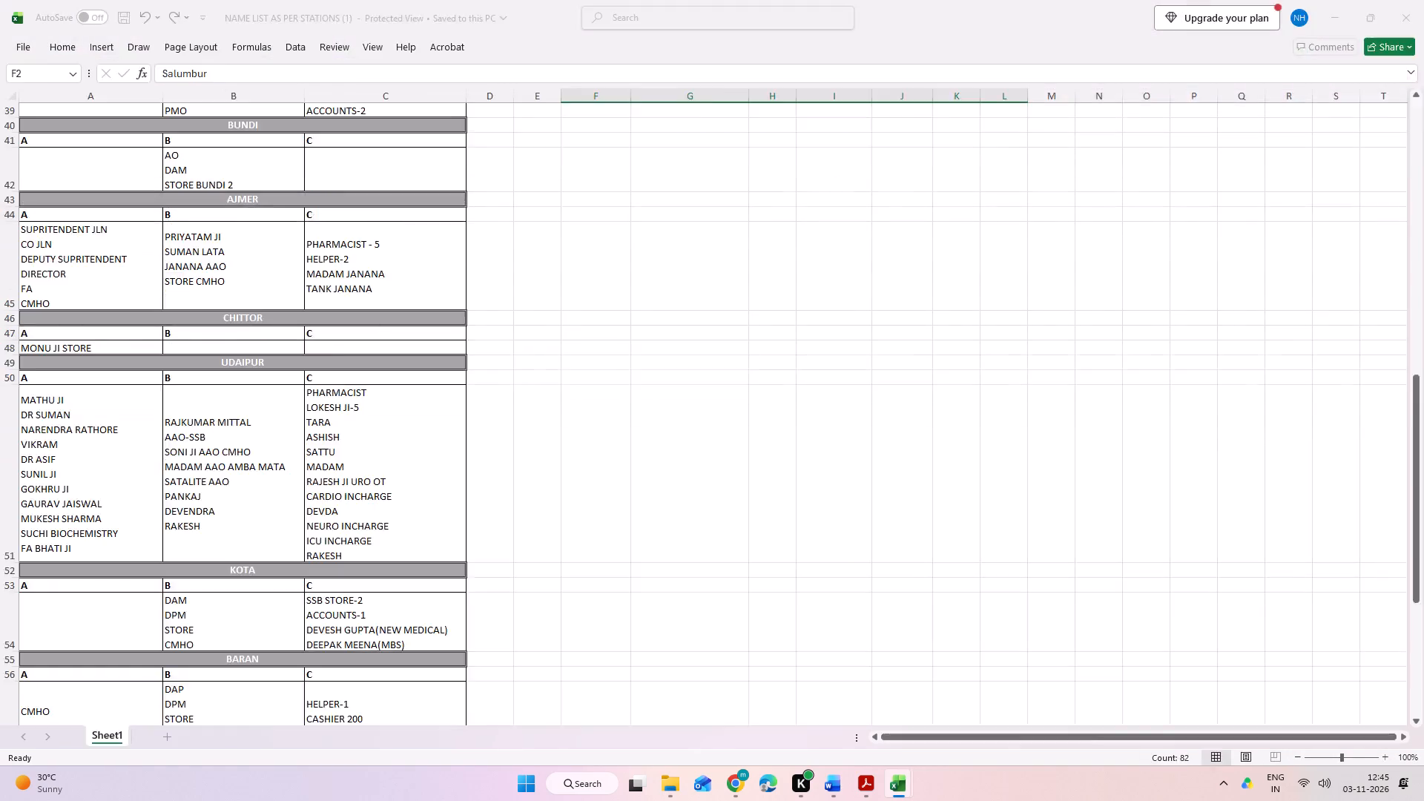
pyautogui.scroll(17, 419, 274)
pyautogui.scroll(6, 424, 274)
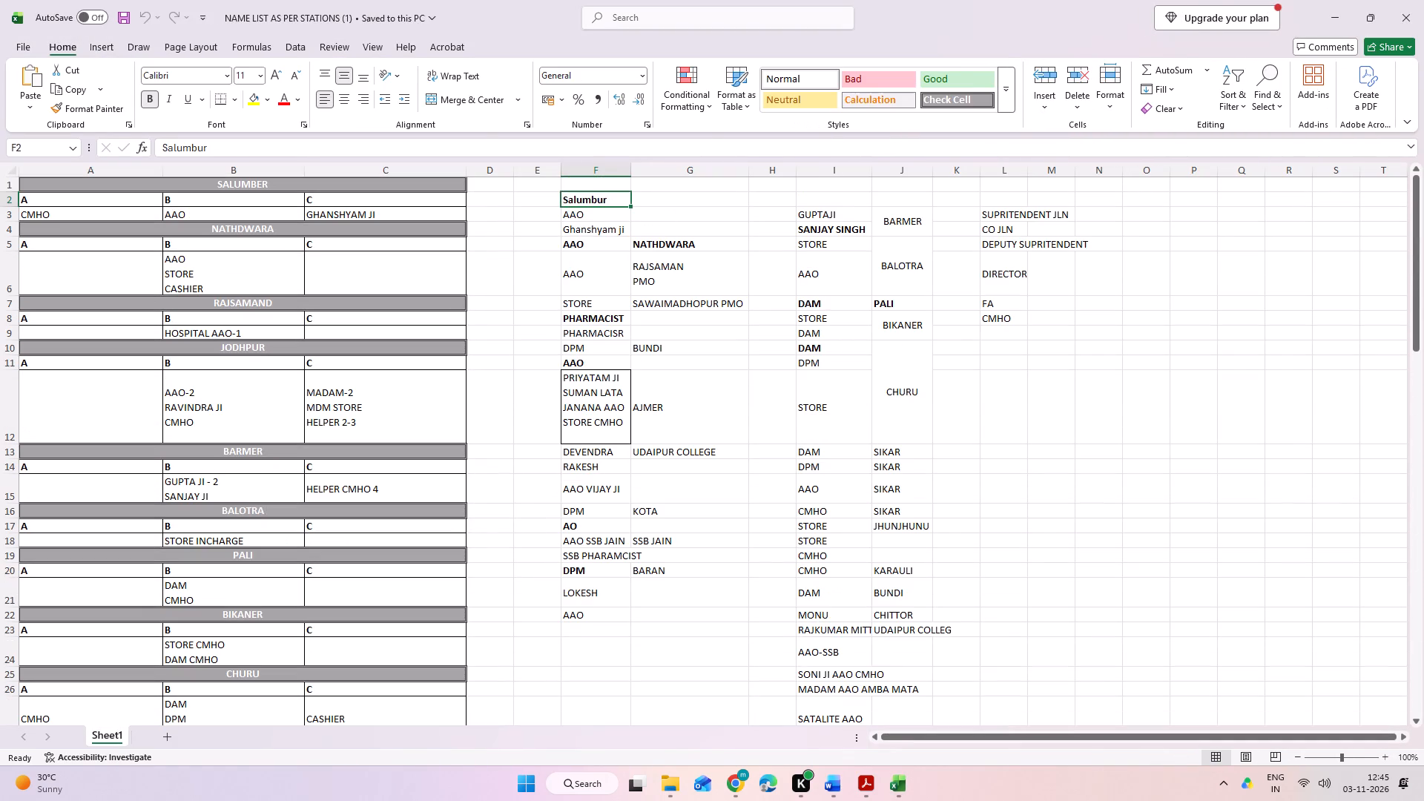
pyautogui.scroll(12, 424, 274)
pyautogui.moveTo(578, 201); pyautogui.dragTo(1019, 591)
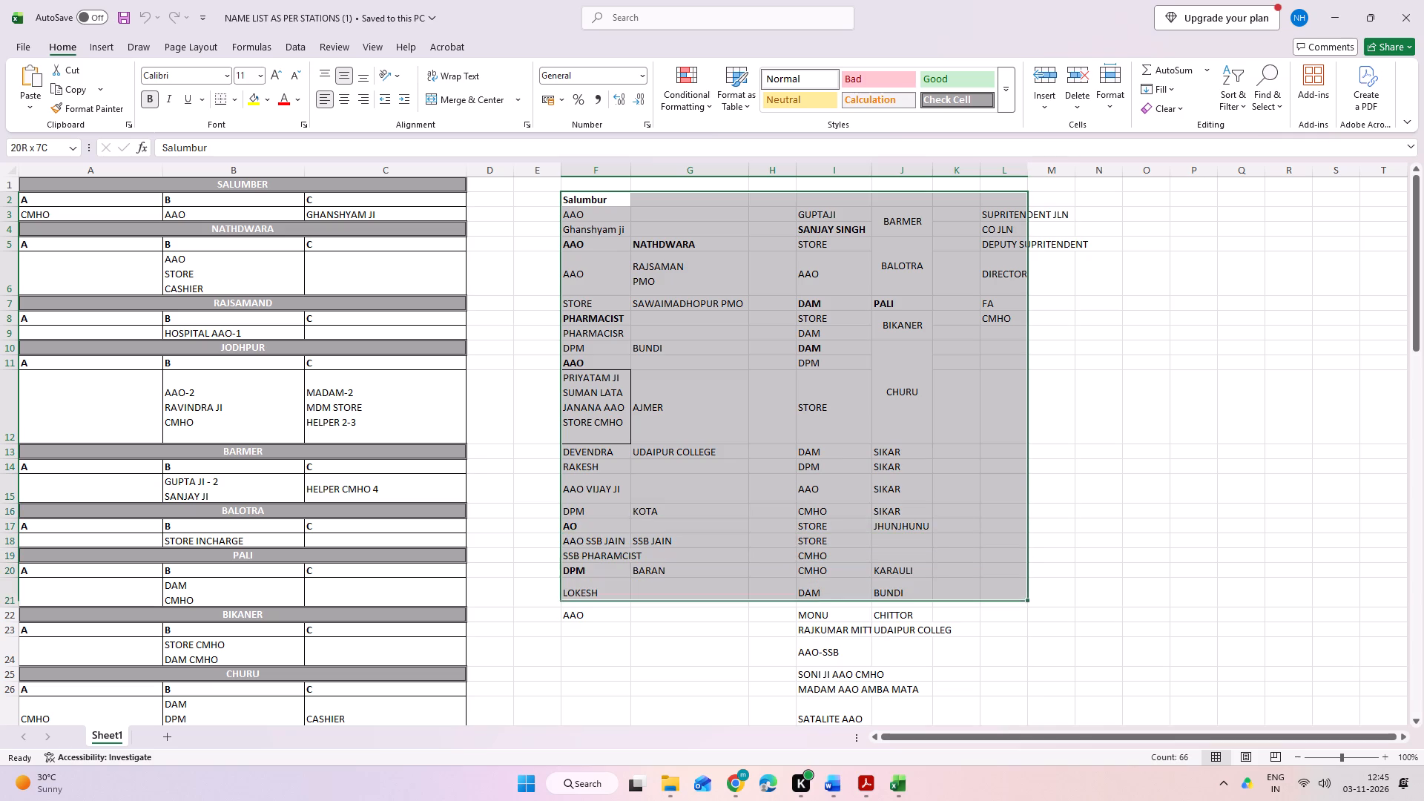
pyautogui.moveTo(1019, 591); pyautogui.dragTo(1003, 715)
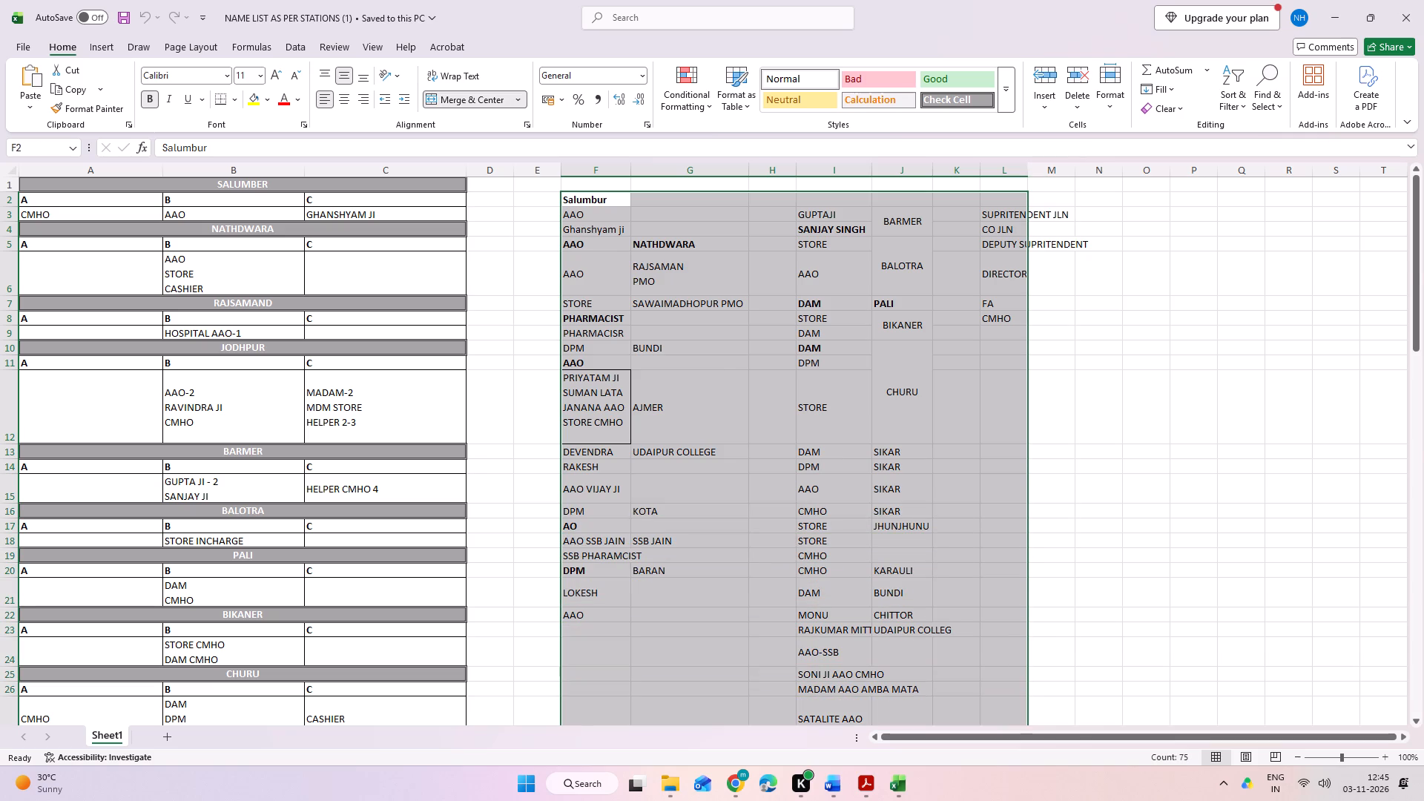
pyautogui.scroll(-5, 929, 400)
pyautogui.hotkey('shift', 'Down')
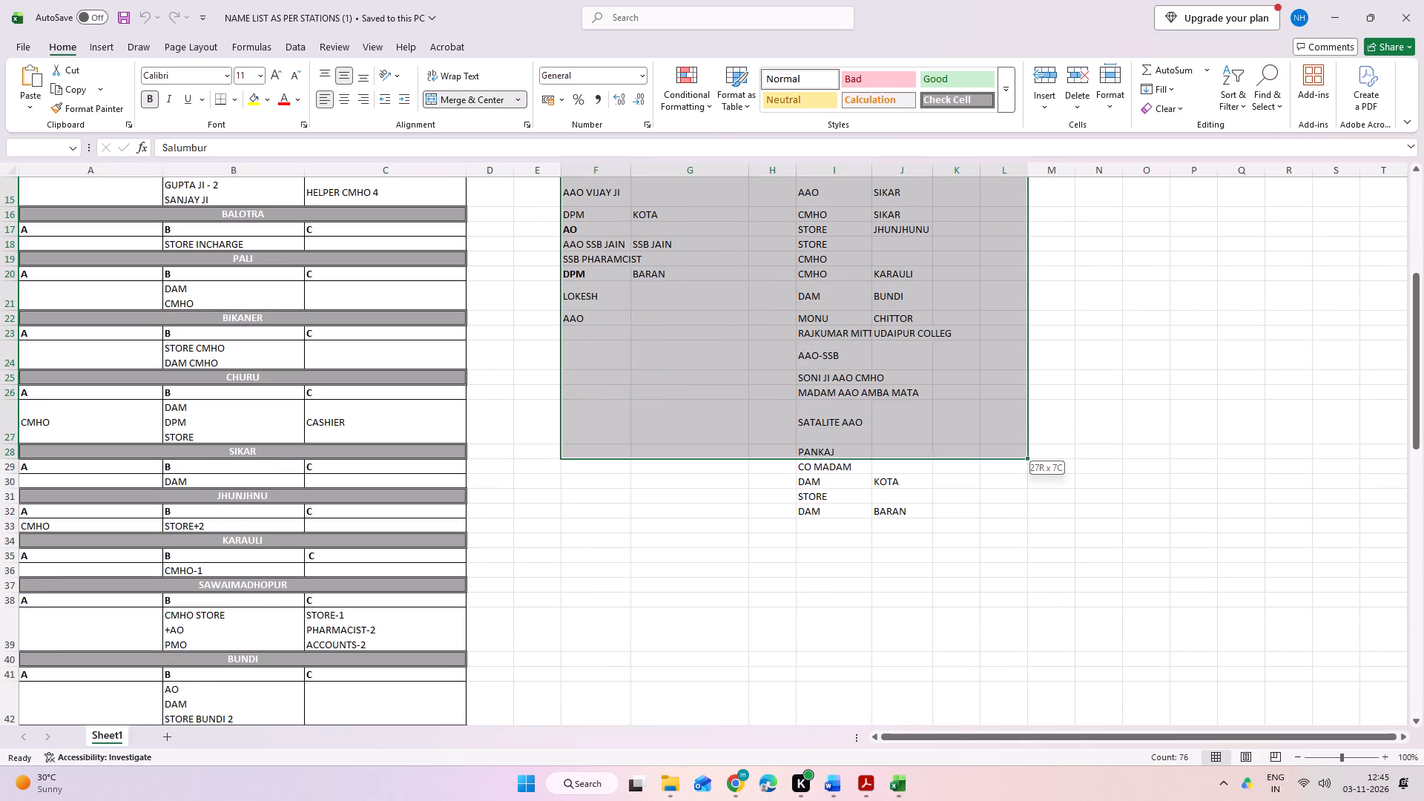
# Auto-fit the widths of columns F through L in the NAME LIST AS PER STATIONS (1) workbook.
pyautogui.hotkey('shift', 'Down')
pyautogui.hotkey('shift', 'Down')
pyautogui.hotkey('shift', 'Down')
pyautogui.hotkey('shift', 'Down')
pyautogui.hotkey('shift', 'Down')
pyautogui.moveTo(593, 170); pyautogui.dragTo(997, 179)
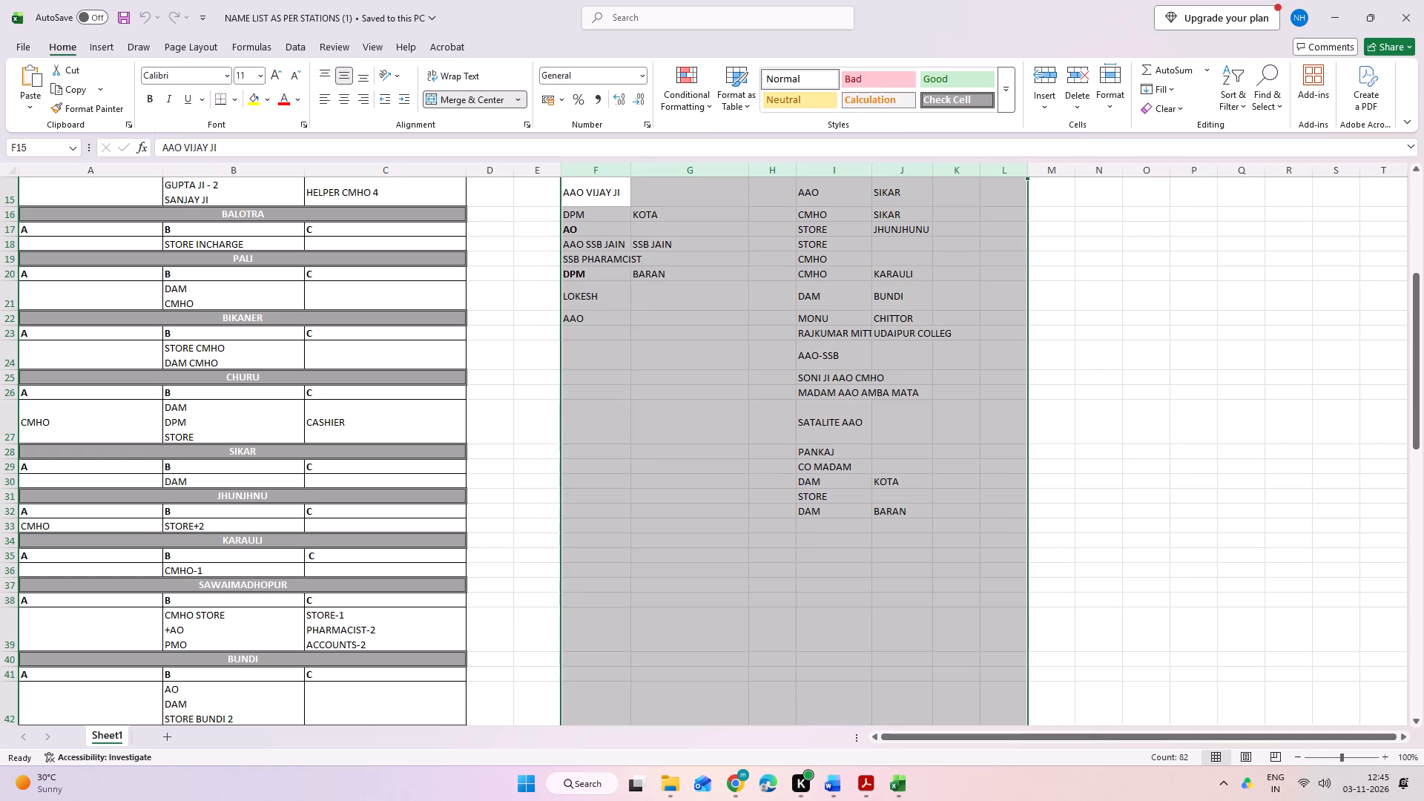
pyautogui.doubleClick(933, 172)
pyautogui.scroll(11, 959, 323)
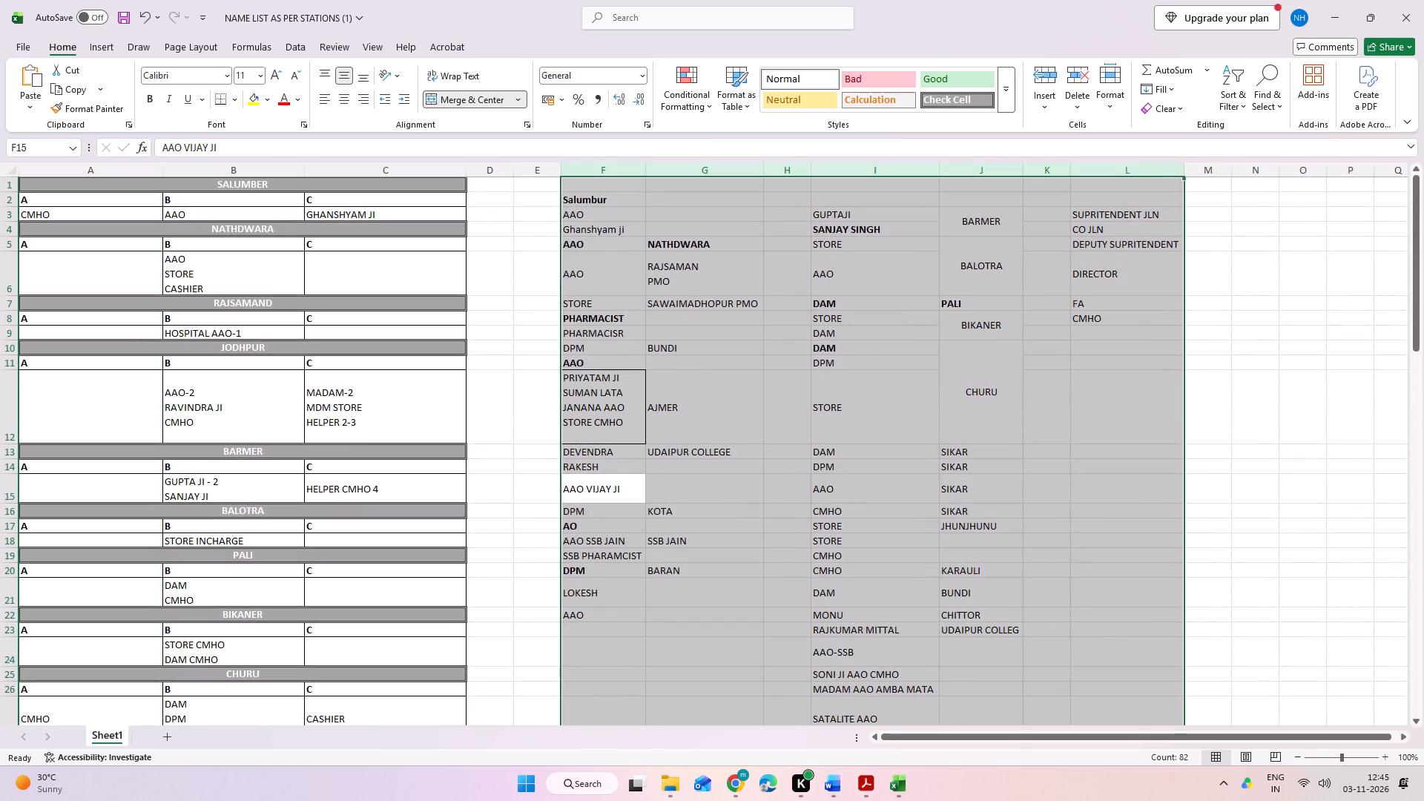
# Apply all borders to the secondary name list in cells F2:L32.
pyautogui.click(960, 269)
pyautogui.moveTo(581, 199); pyautogui.dragTo(1125, 682)
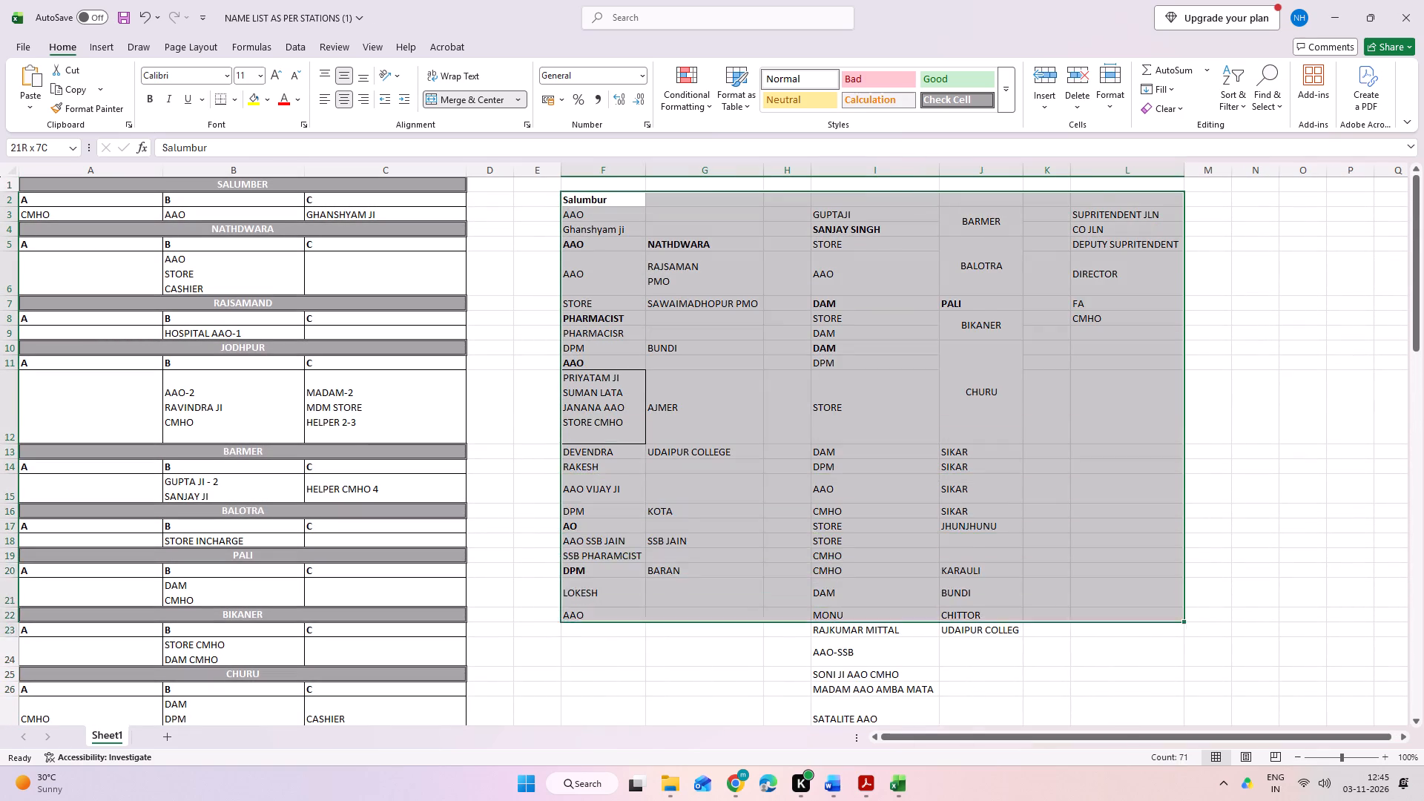
pyautogui.moveTo(1125, 682); pyautogui.dragTo(1138, 168)
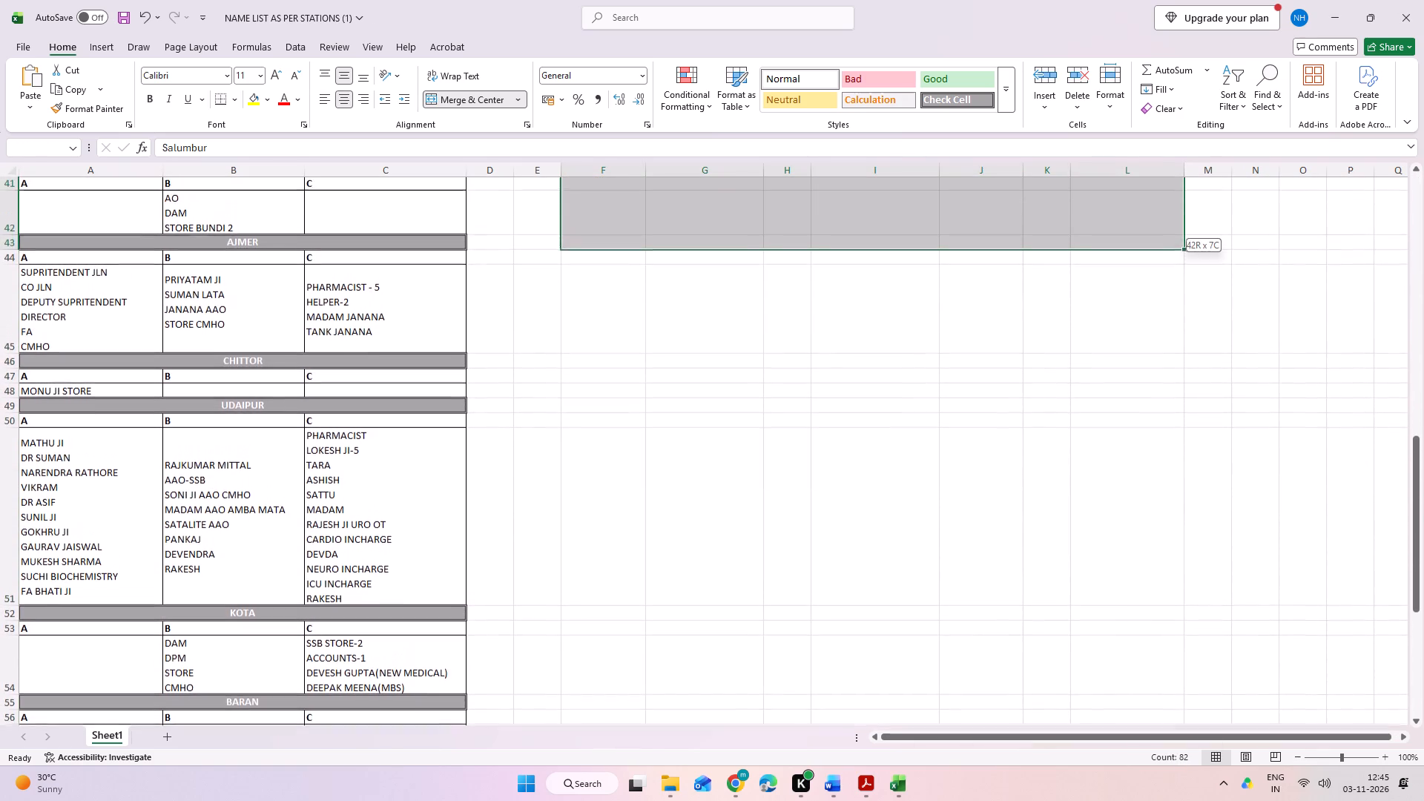
pyautogui.moveTo(1138, 168); pyautogui.dragTo(1179, 360)
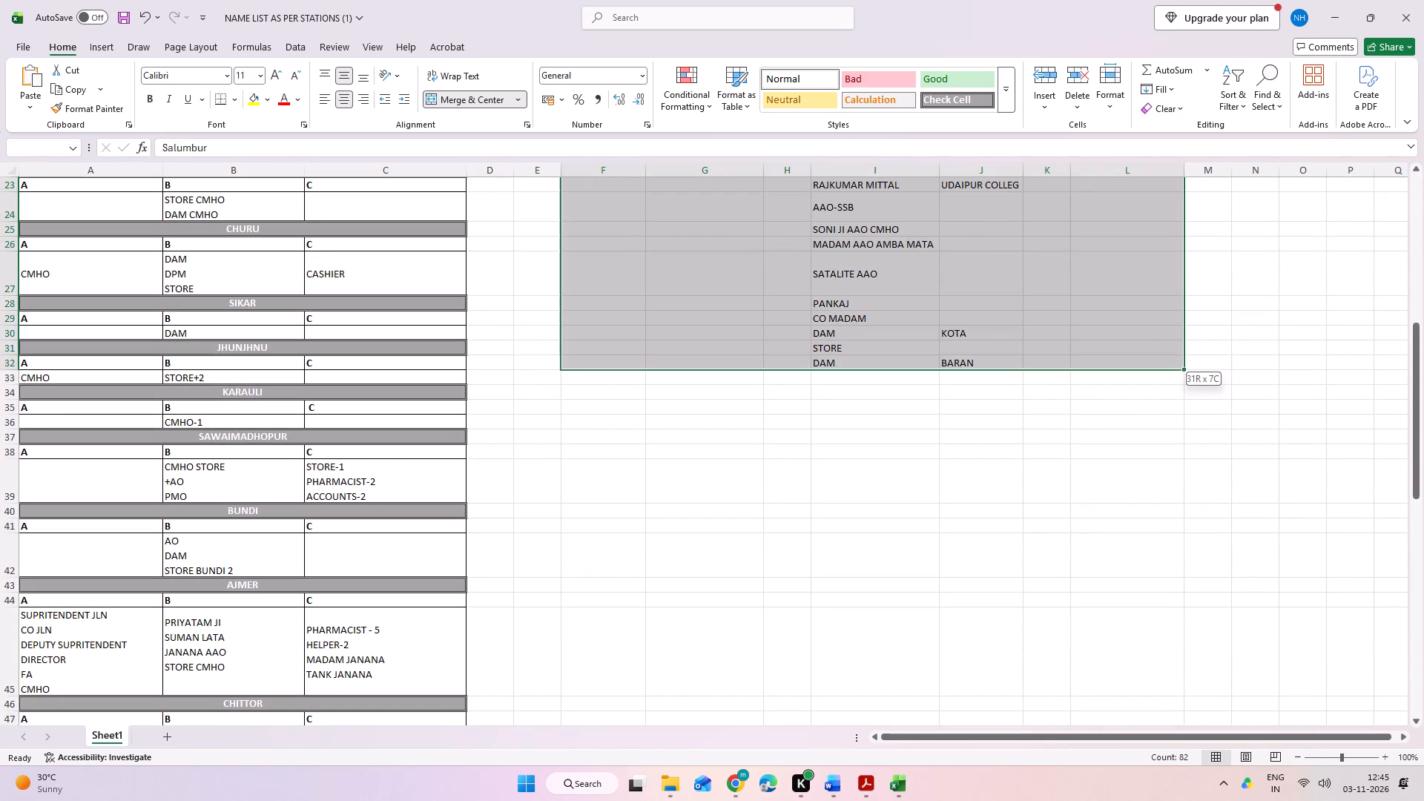
pyautogui.moveTo(1179, 360); pyautogui.dragTo(1179, 361)
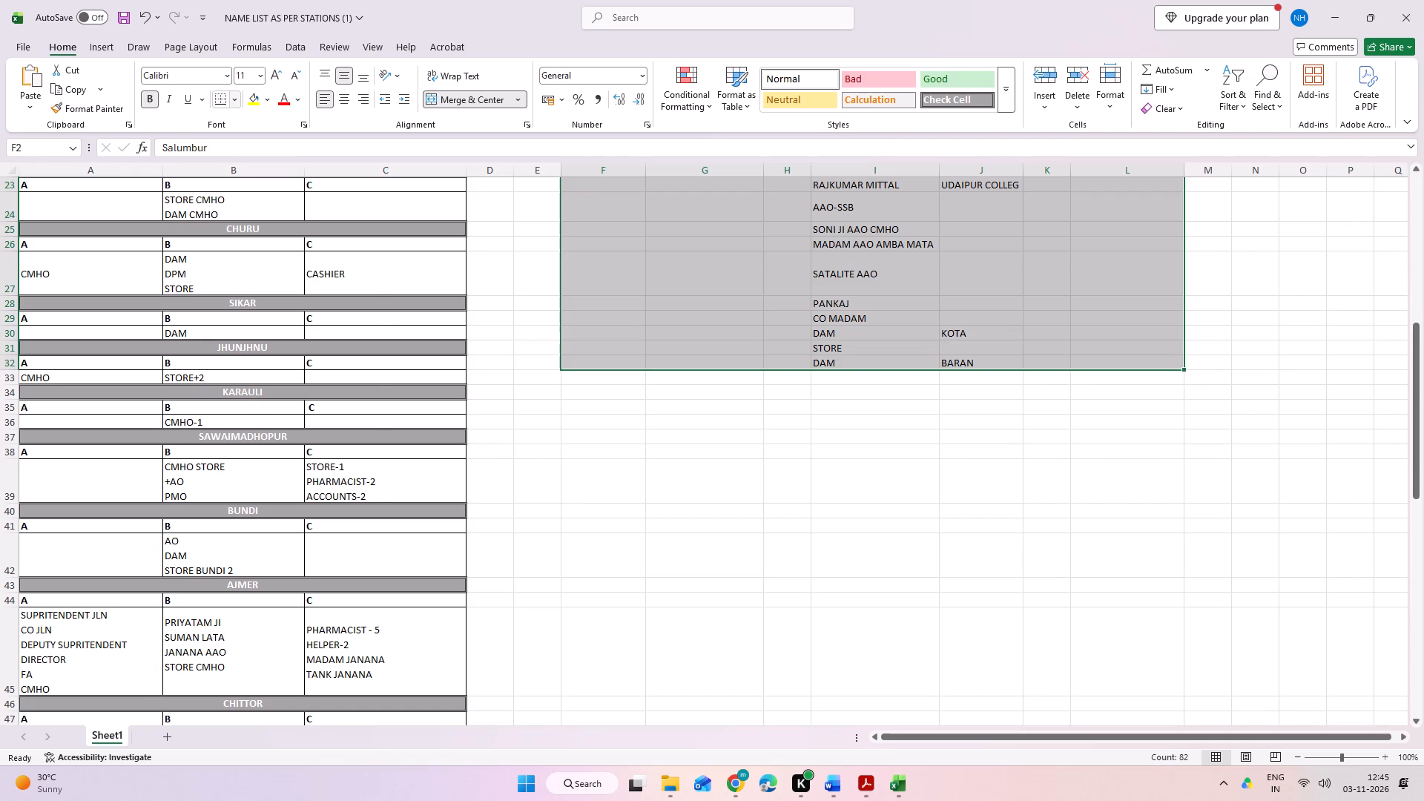
pyautogui.click(240, 103)
pyautogui.click(247, 243)
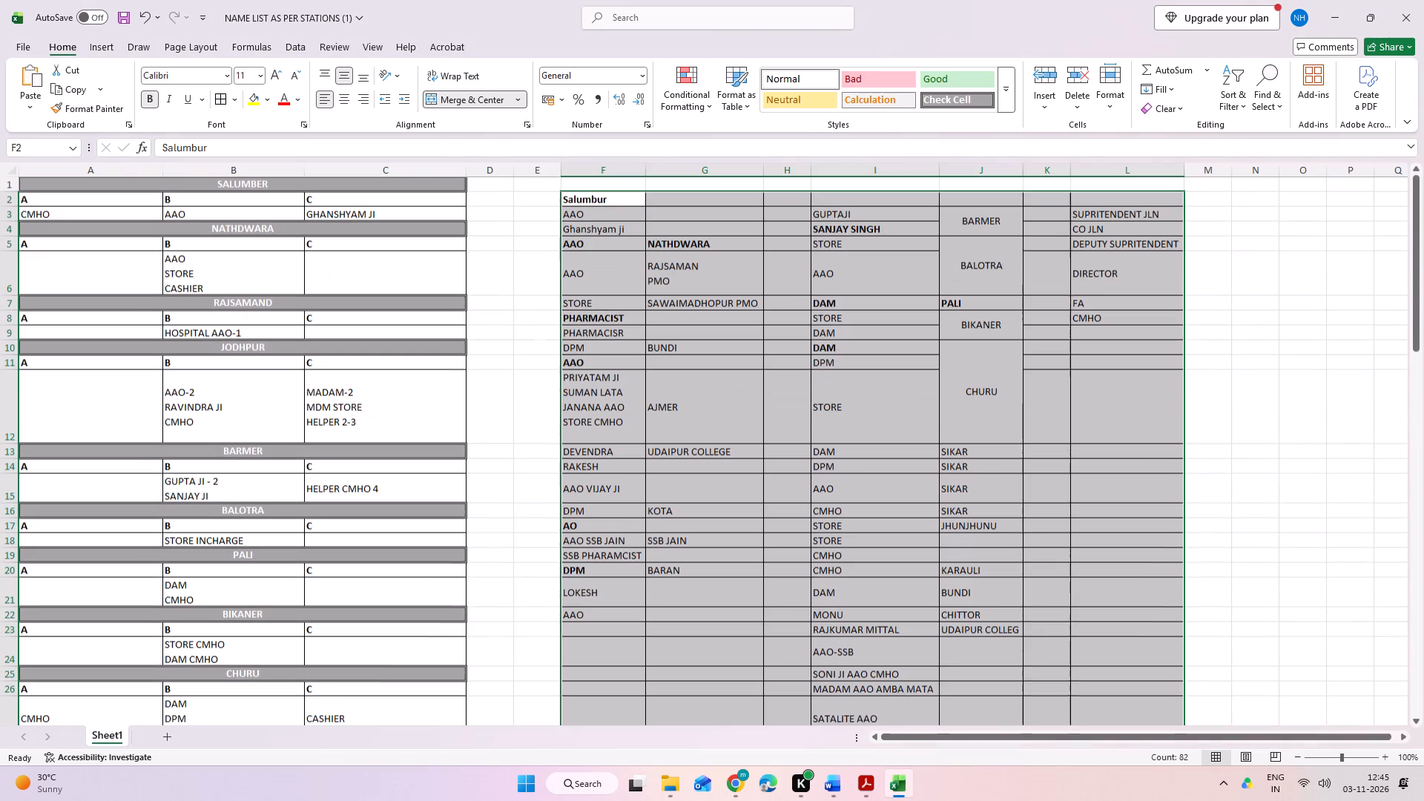
pyautogui.scroll(3, 1071, 347)
pyautogui.click(1078, 394)
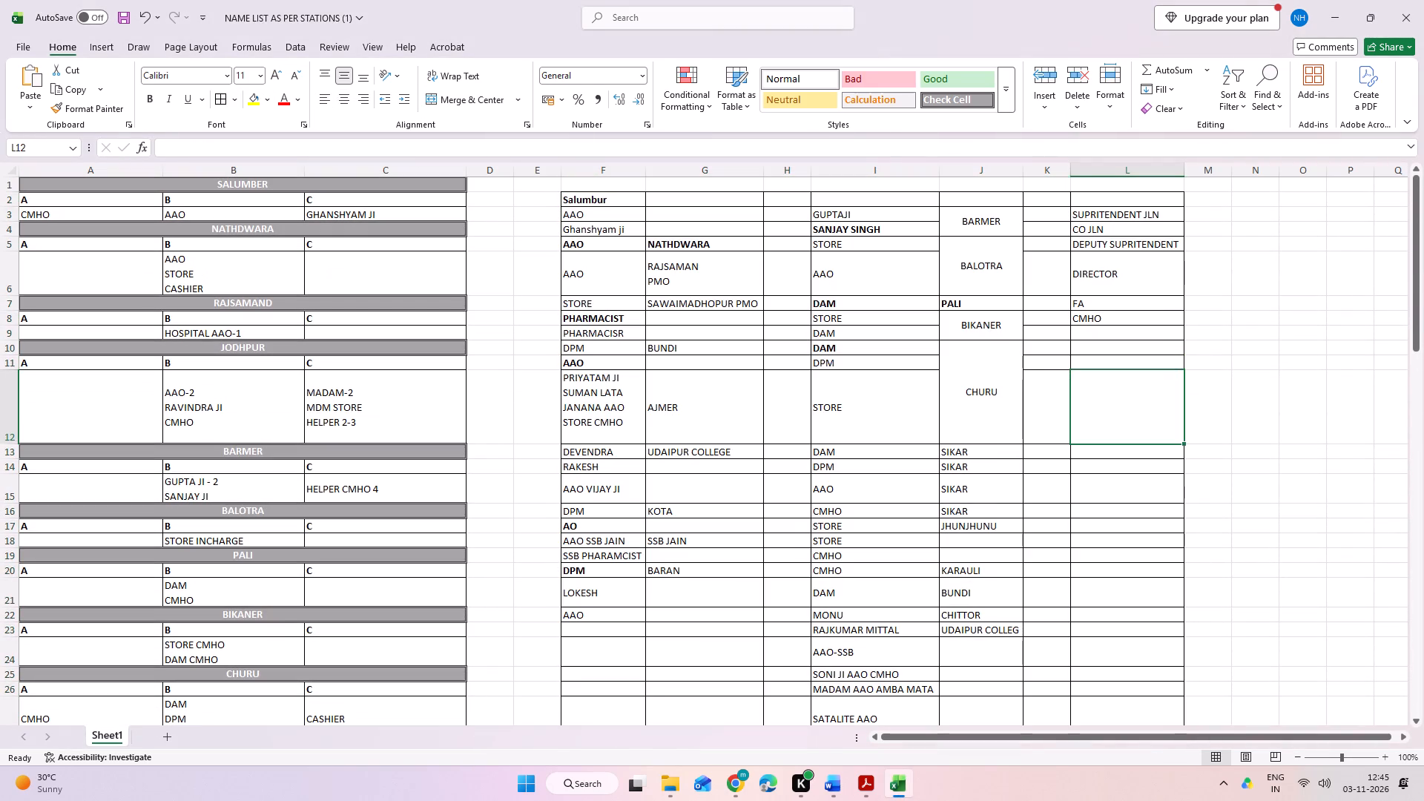
# Select the station name list in A1:C60, open the print preview, and look through its pages.
pyautogui.scroll(3, 223, 208)
pyautogui.moveTo(227, 185); pyautogui.dragTo(238, 656)
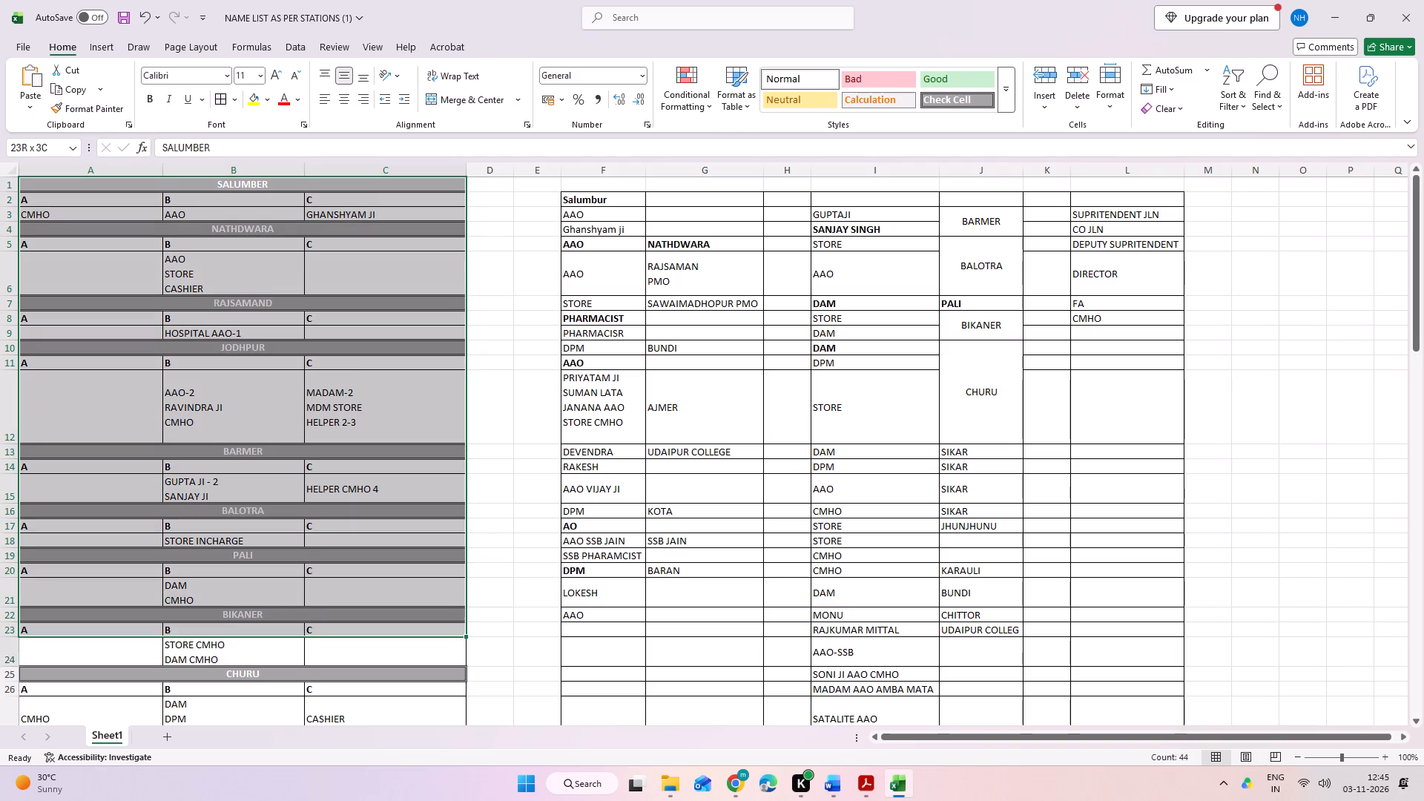
pyautogui.moveTo(238, 656); pyautogui.dragTo(246, 800)
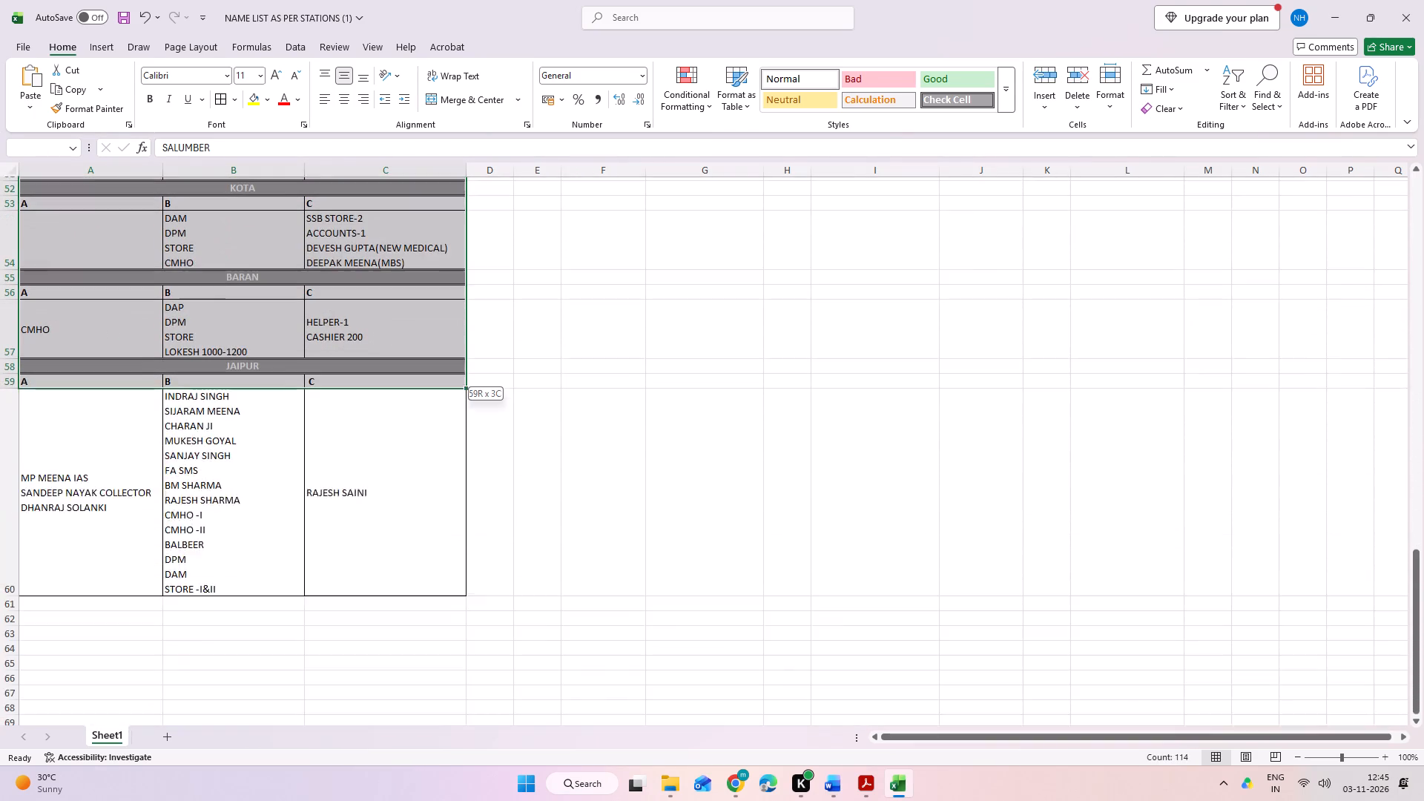
pyautogui.moveTo(246, 800); pyautogui.dragTo(206, 469)
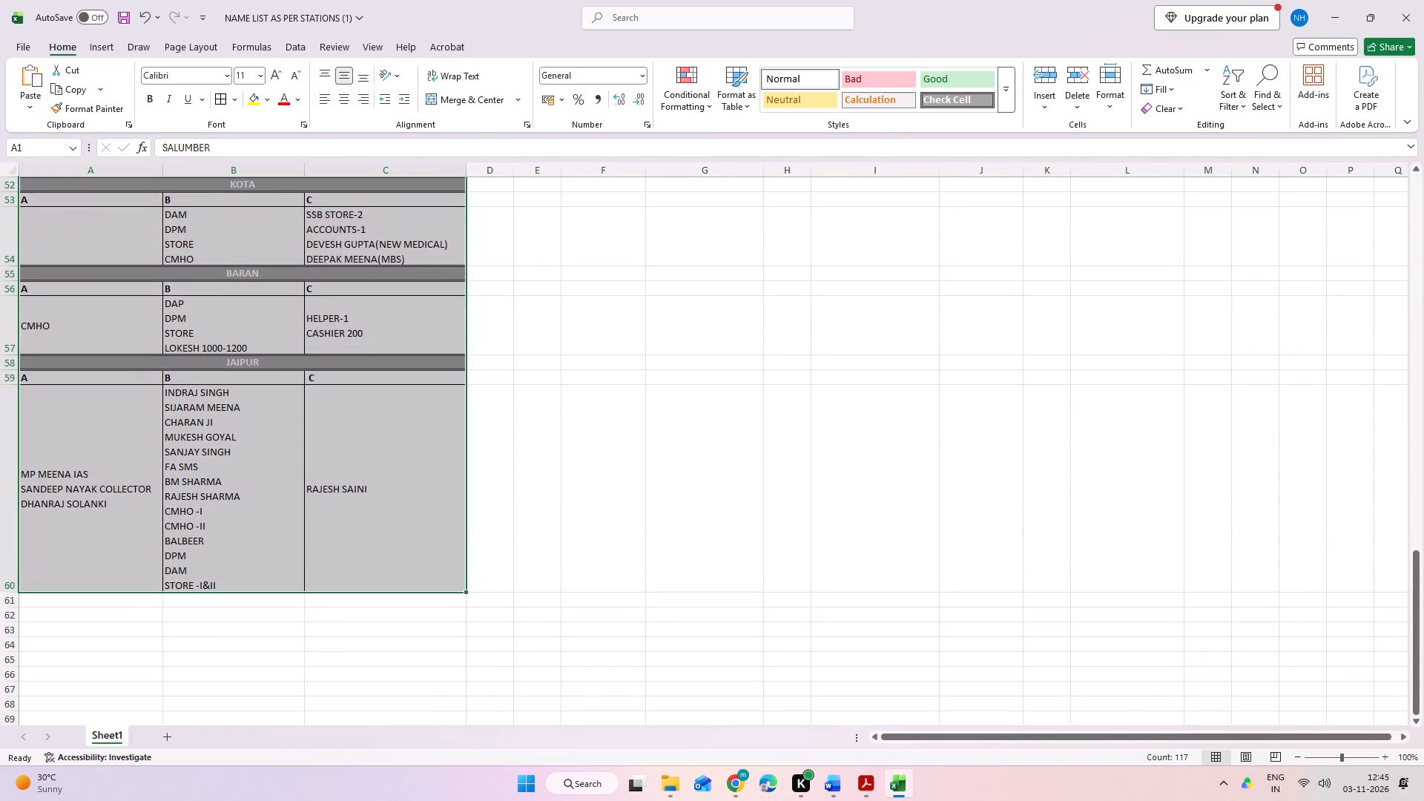
pyautogui.hotkey('ctrl', 'p')
pyautogui.scroll(-2, 1003, 431)
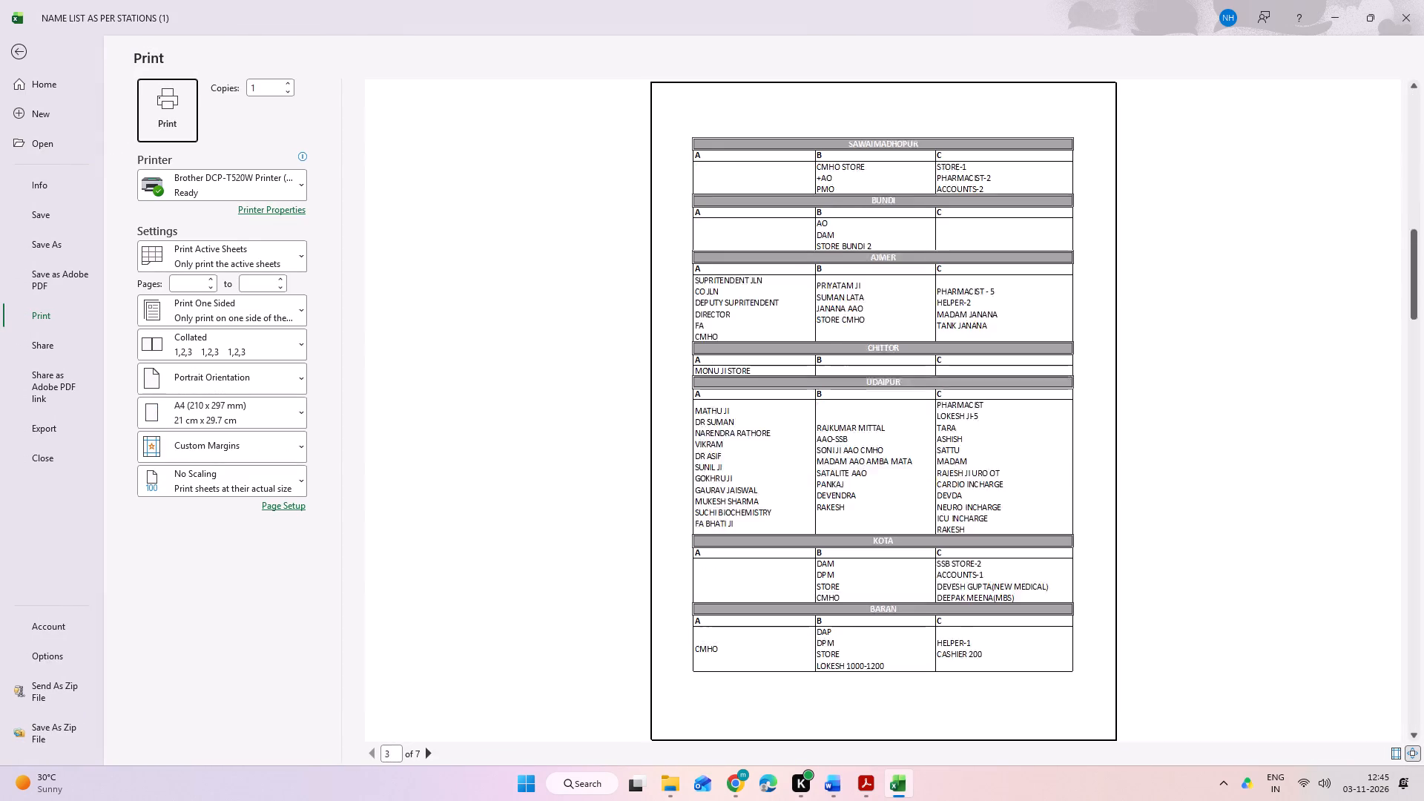
pyautogui.scroll(-3, 1003, 431)
pyautogui.scroll(13, 1019, 431)
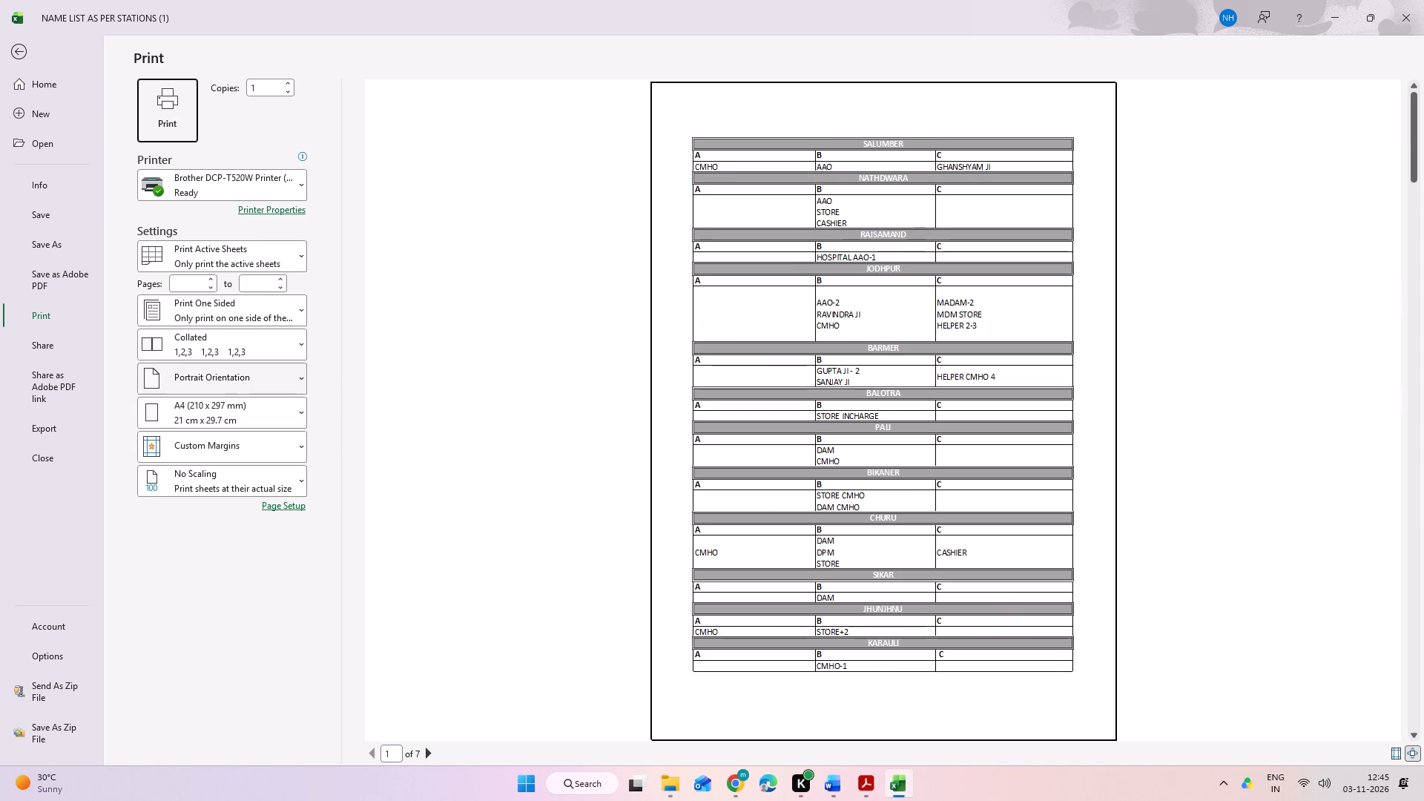
# Configure the printout to include only the current selection, with scaling set to Fit Sheet on One Page.
pyautogui.click(286, 481)
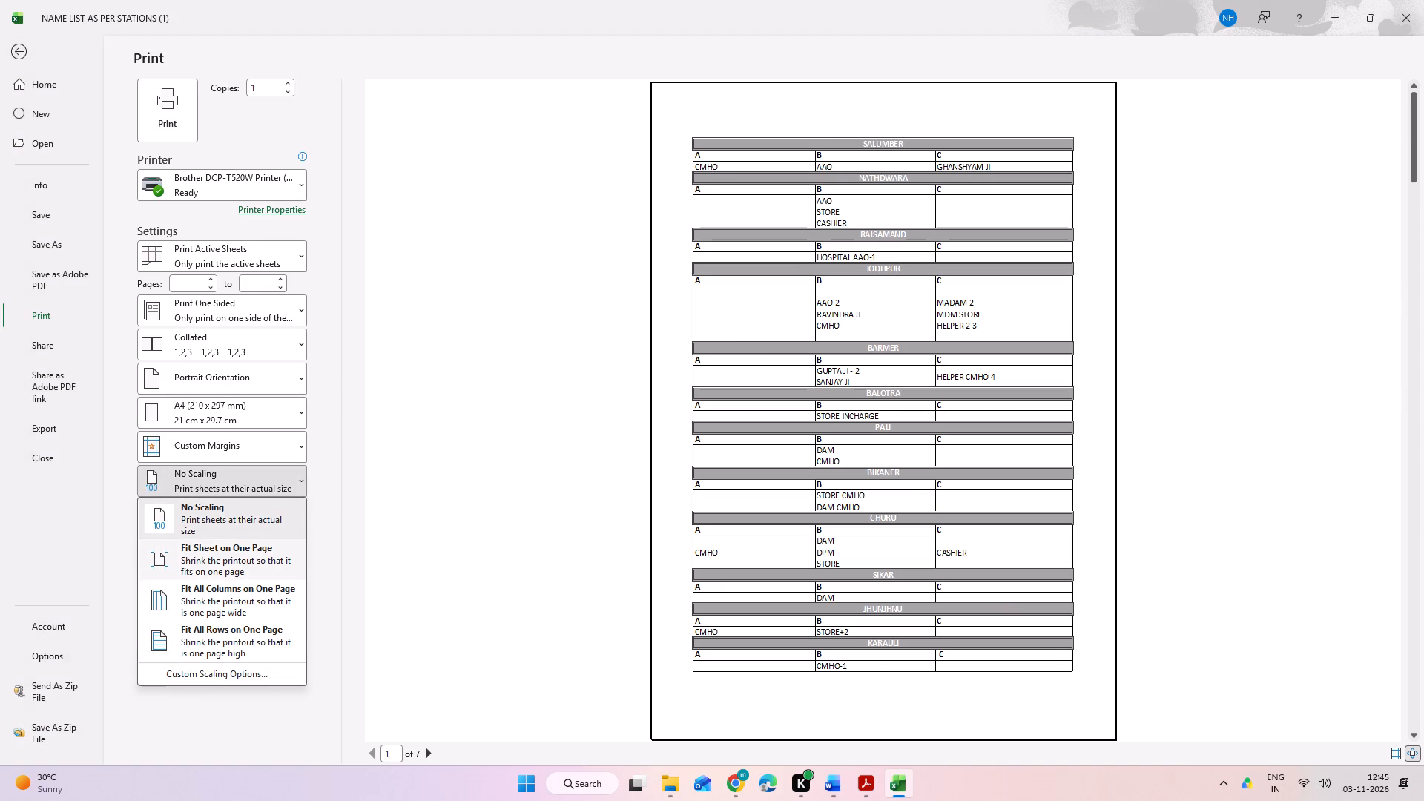
pyautogui.click(275, 567)
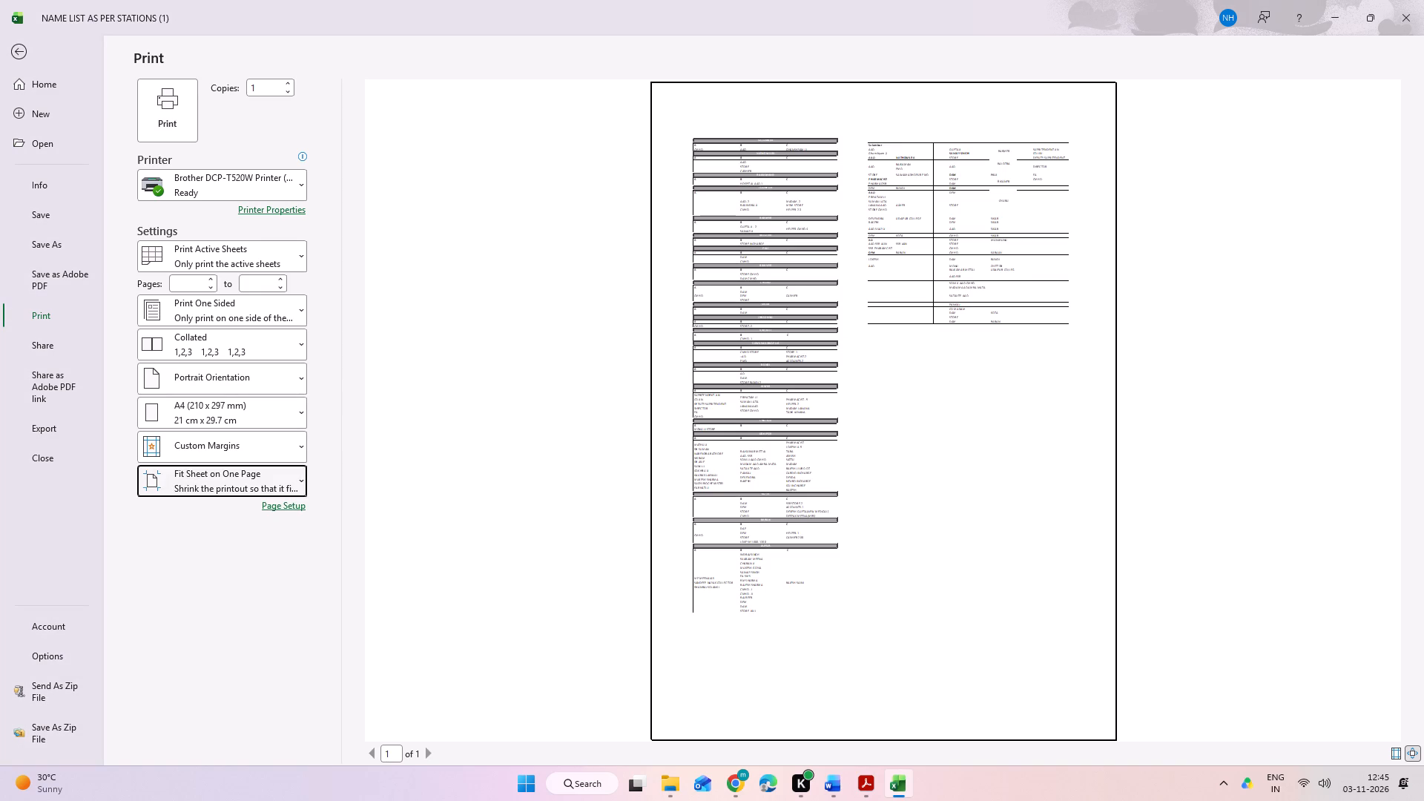
pyautogui.click(254, 260)
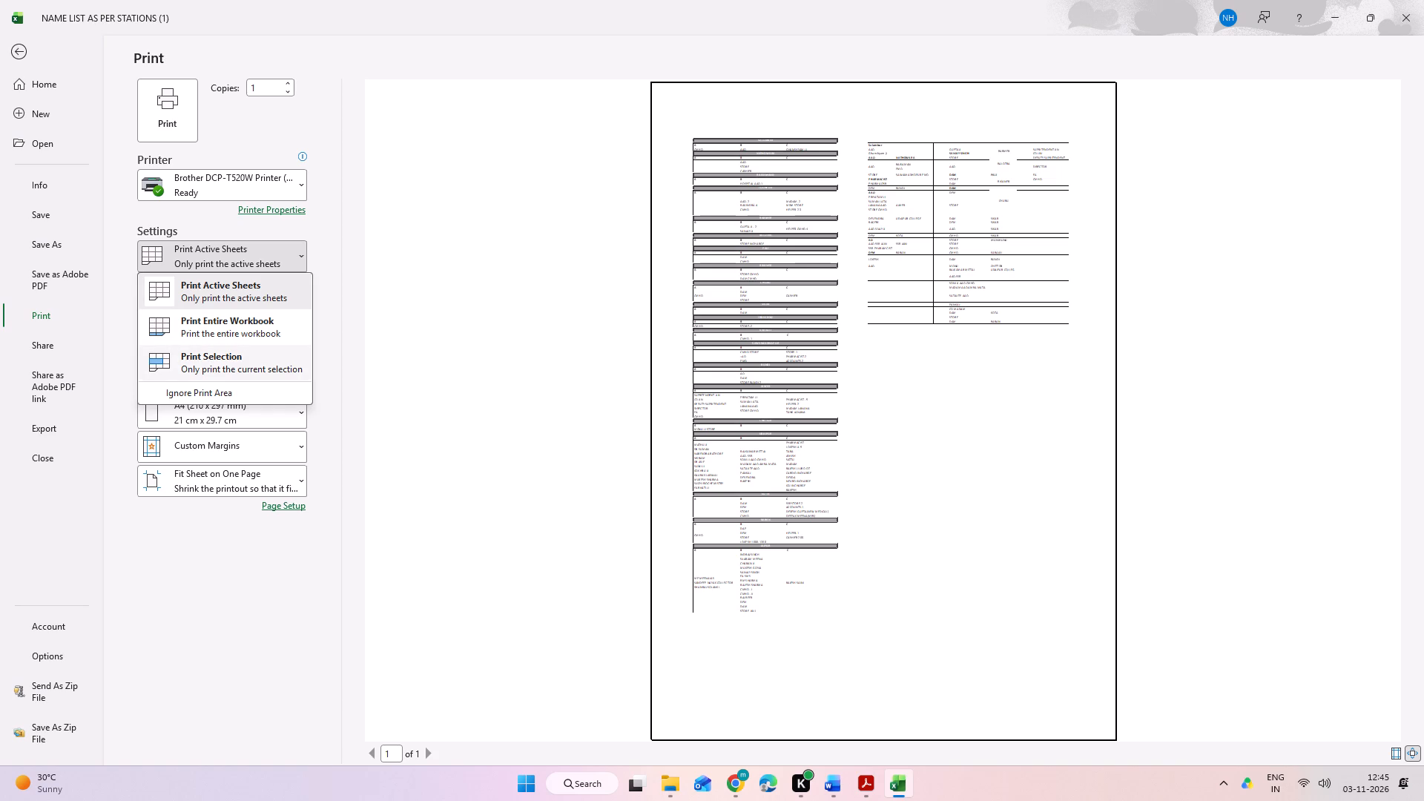
pyautogui.click(250, 373)
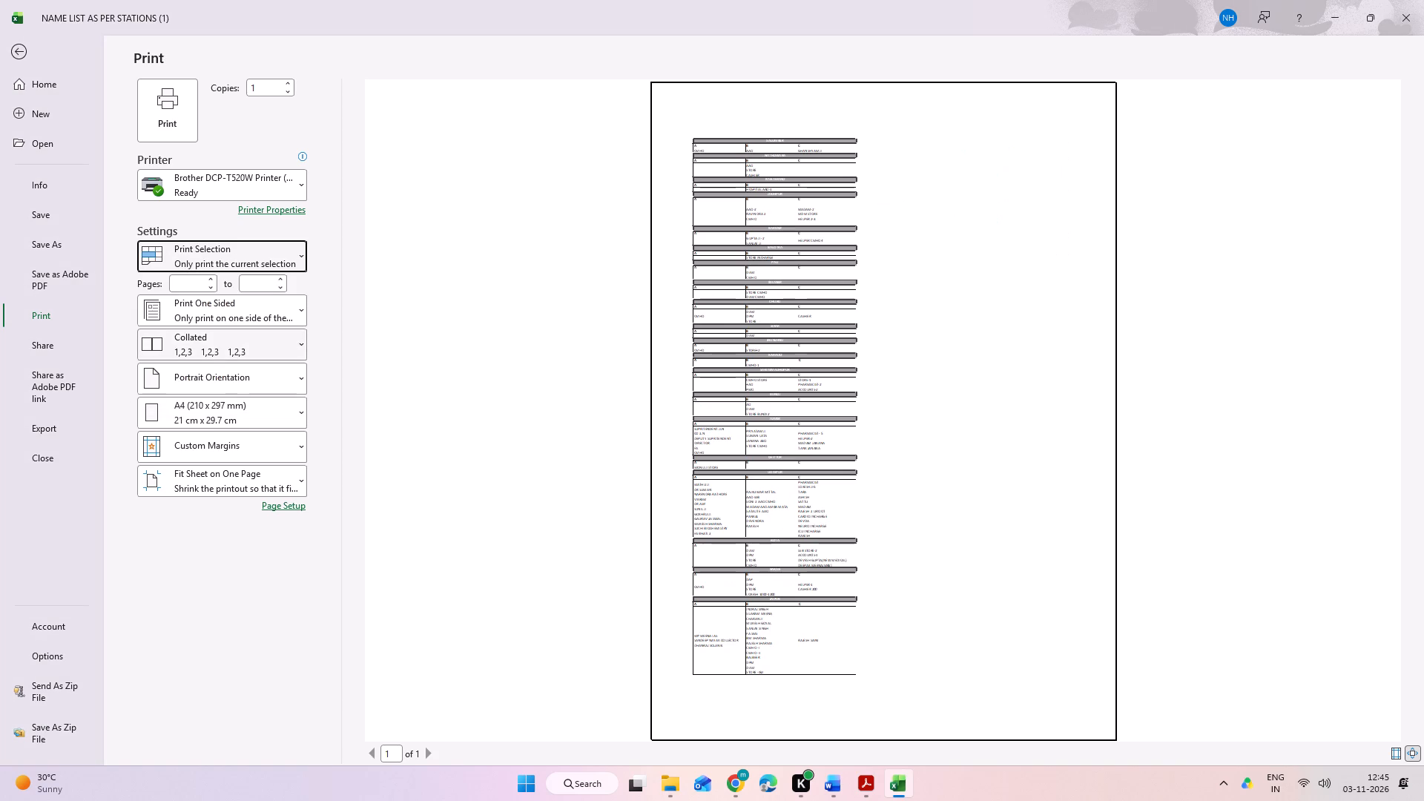
pyautogui.click(282, 271)
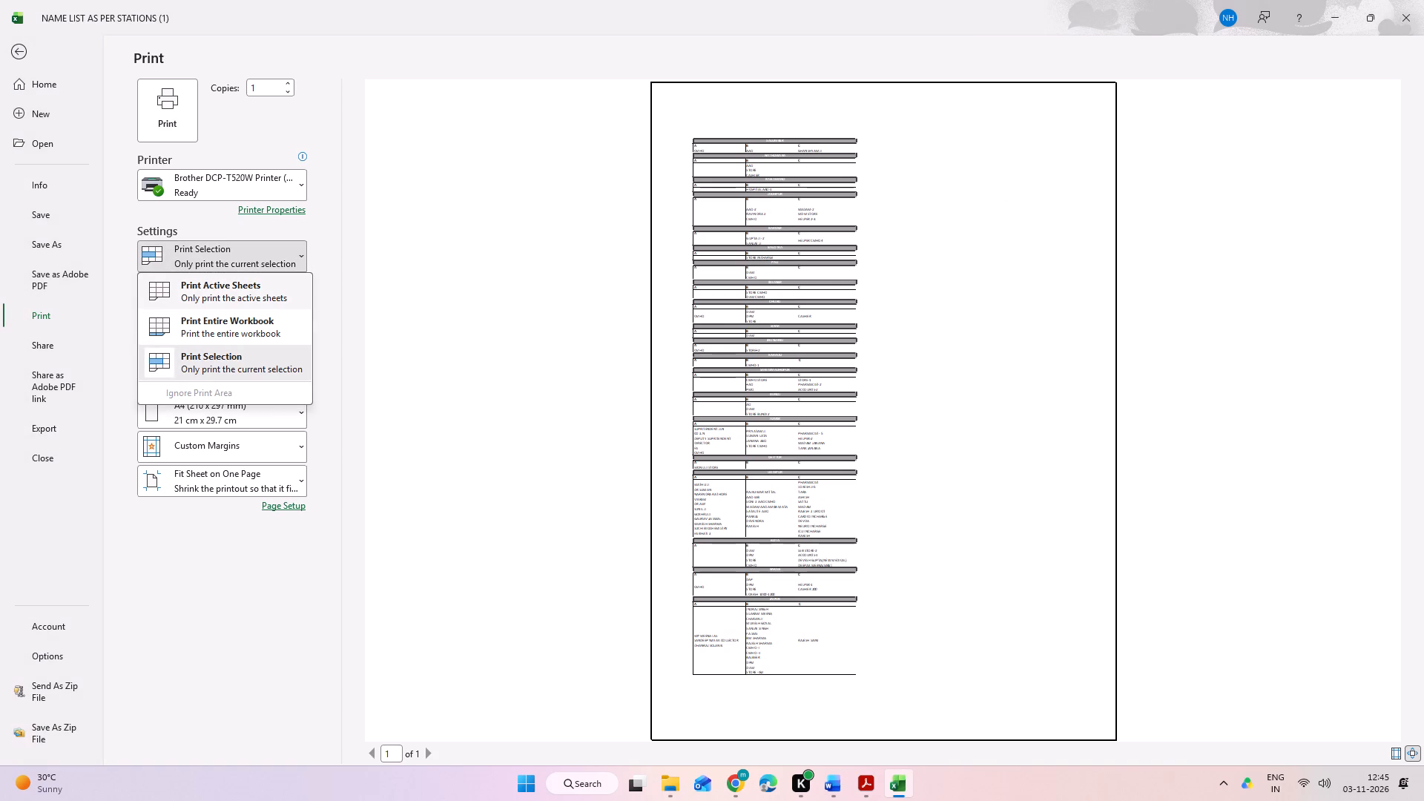
pyautogui.click(262, 372)
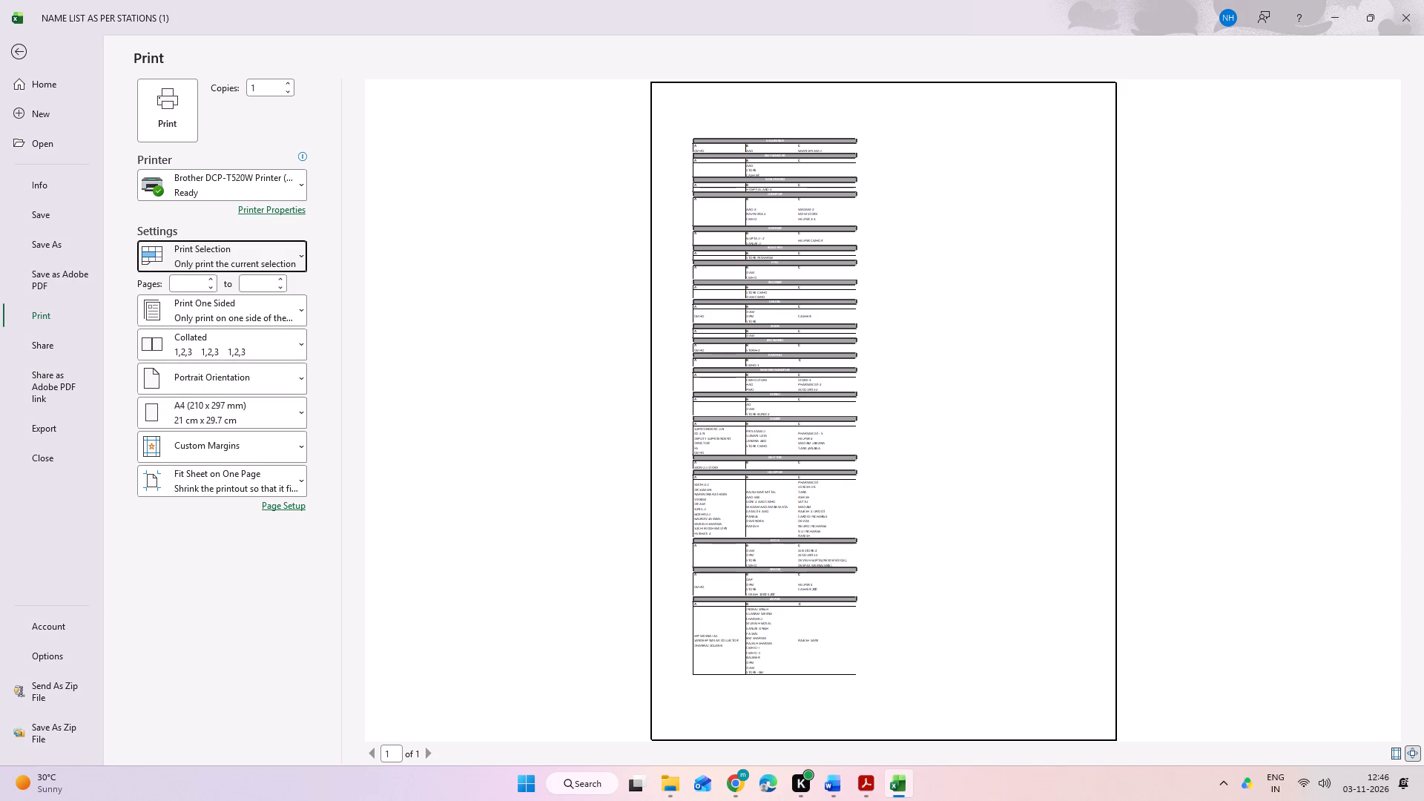
# Switch to the WhatsApp Business window in Google Chrome.
pyautogui.hotkey('alt', 'Tab')
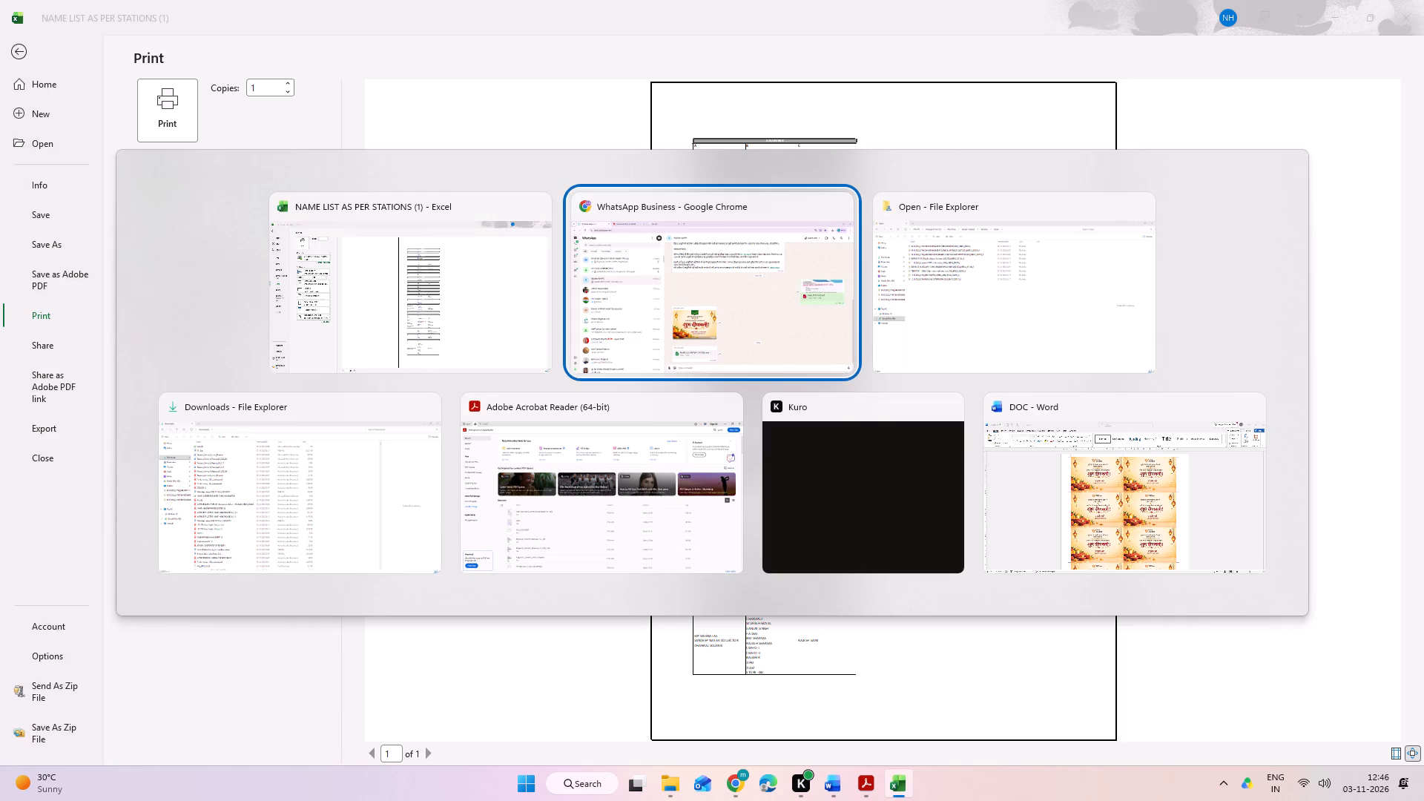